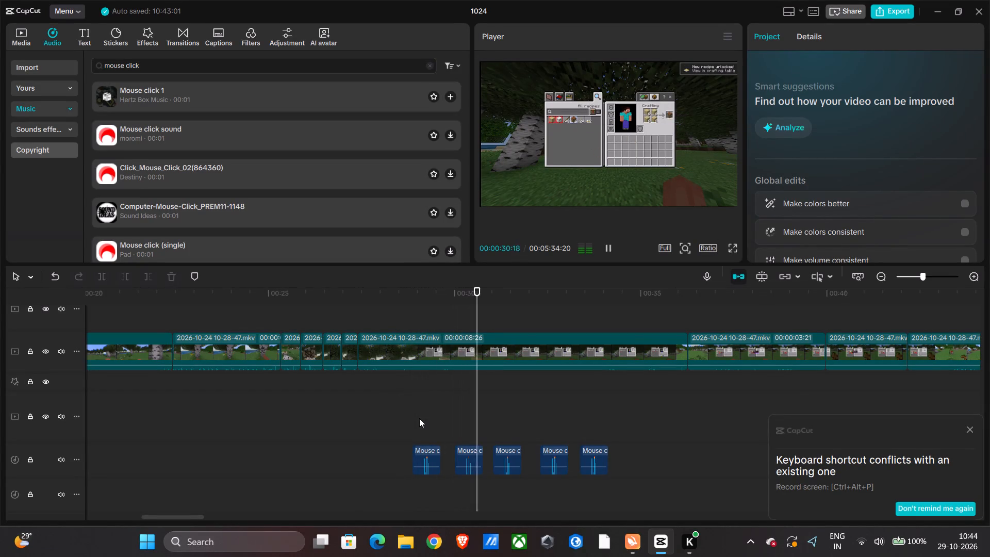
Paste a copy of the mouse click sound at 00:00:37:00, where the wooden tool recipe is picked.
key("space")
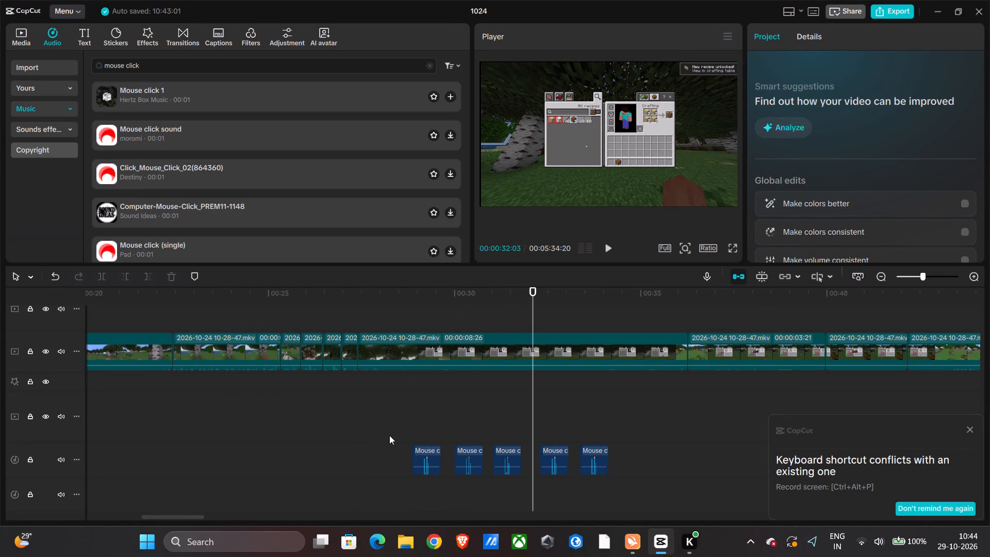
left_click(400, 428)
key("space")
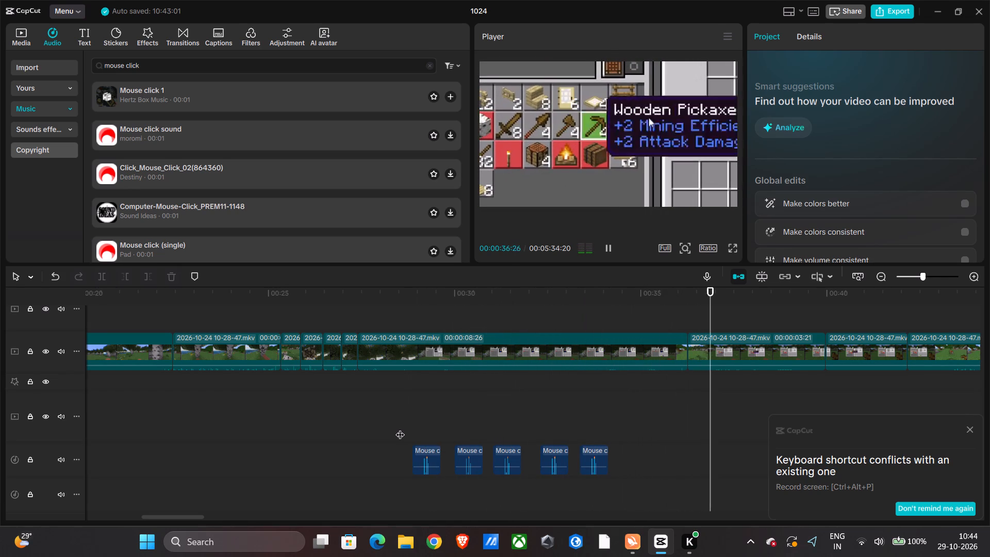
key("space")
scroll(437, 443, "left", 1)
left_click(454, 453)
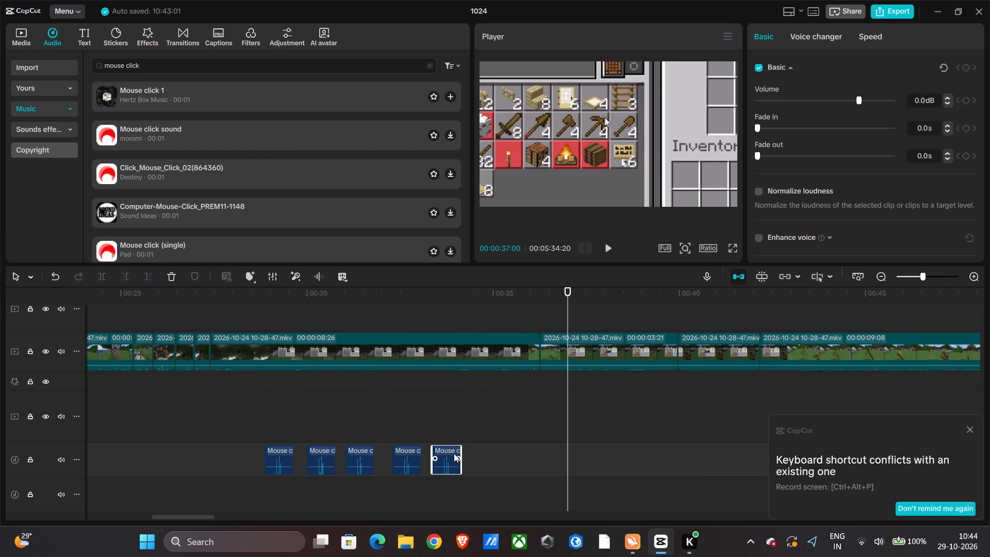
left_click(568, 410)
key("ctrl+v")
Check the click sound pasted at 37 seconds against the footage and shift it slightly later to match the in-game click.
key("space")
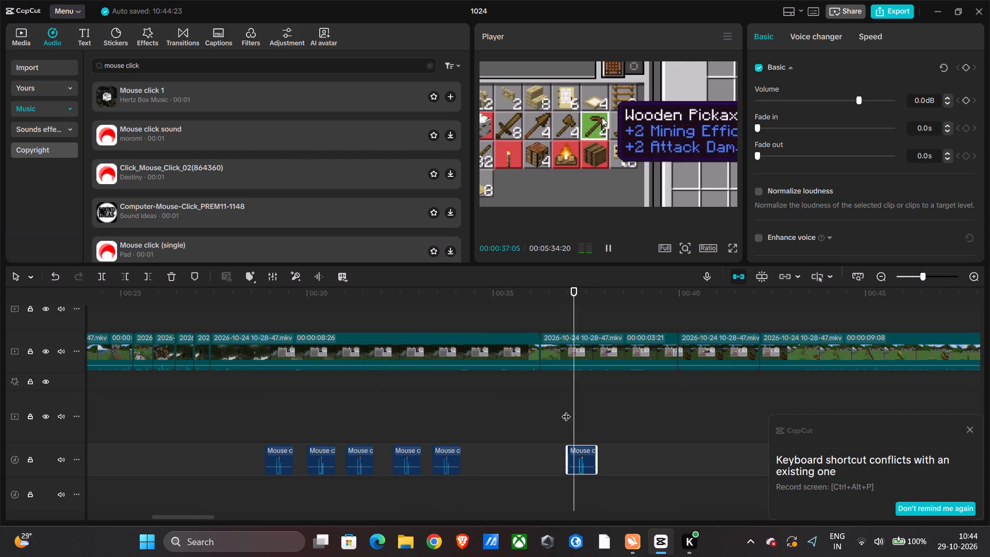
key("space")
key("space")
left_click(566, 410)
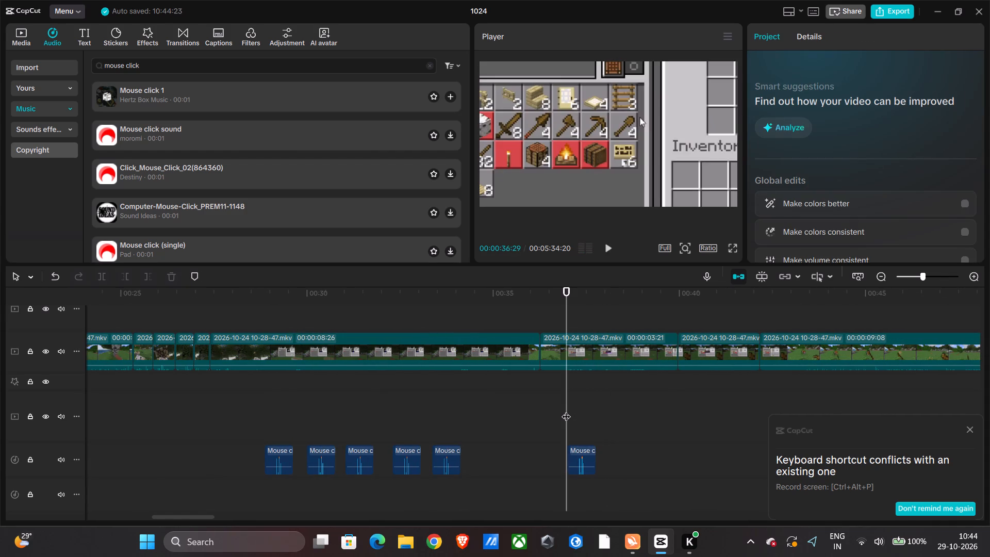
key("space")
key("space")
left_click(588, 460)
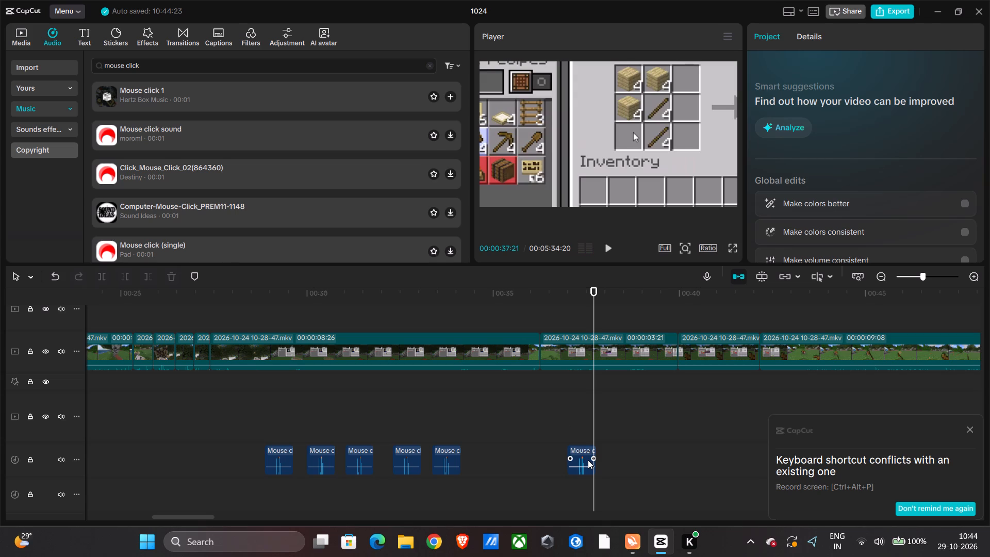
left_click_drag(588, 462, 592, 465)
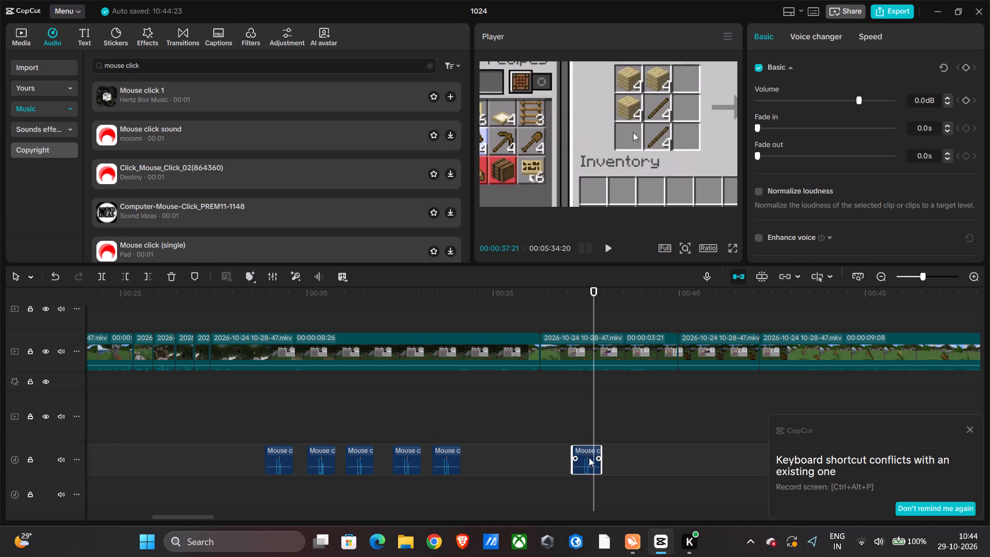
Paste another mouse click sound at 00:00:38:14, where the crafted axe is taken from the output slot.
left_click(562, 422)
key("space")
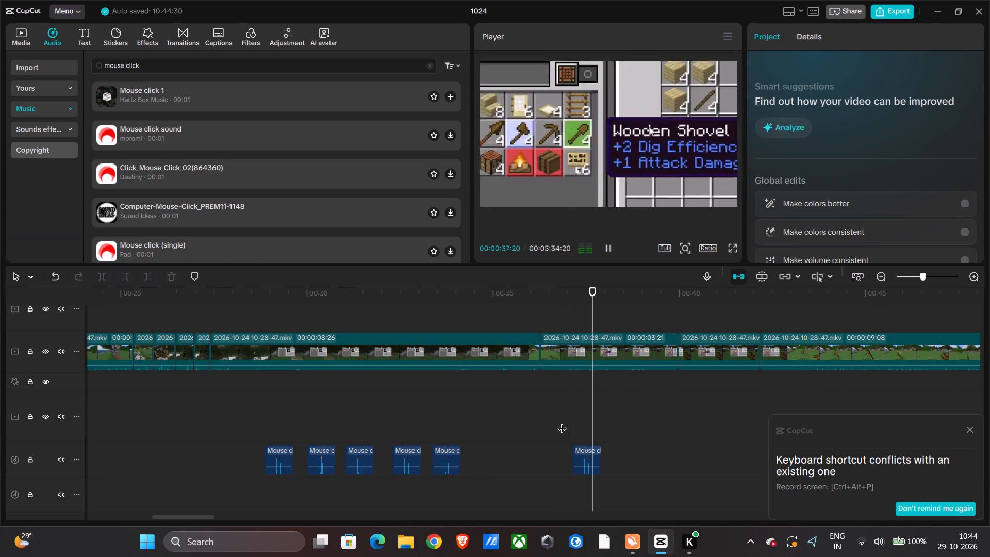
key("space")
key("space")
key("space")
key("ctrl+v")
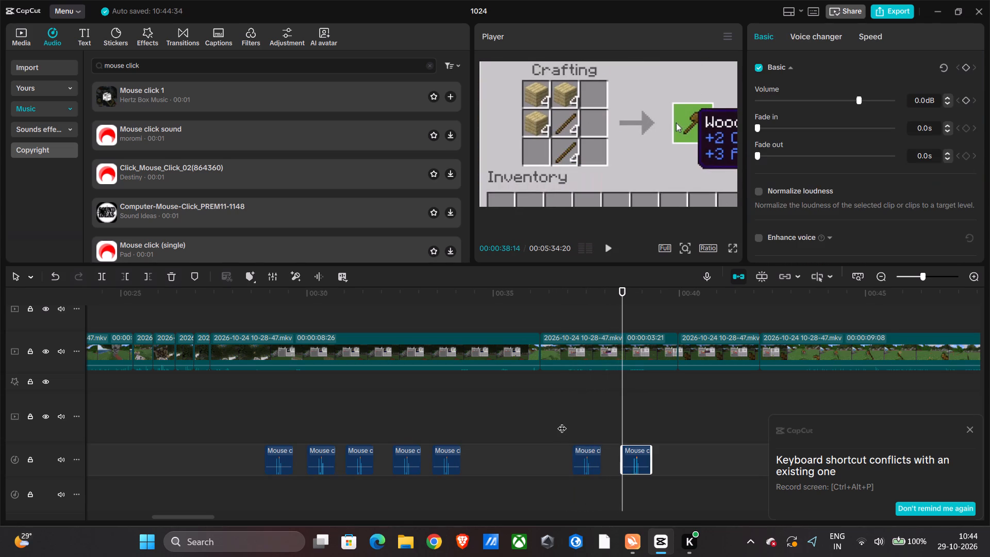
Shift the click sound pasted at 00:00:38:14 slightly earlier so it syncs with picking up the axe.
key("space")
key("space")
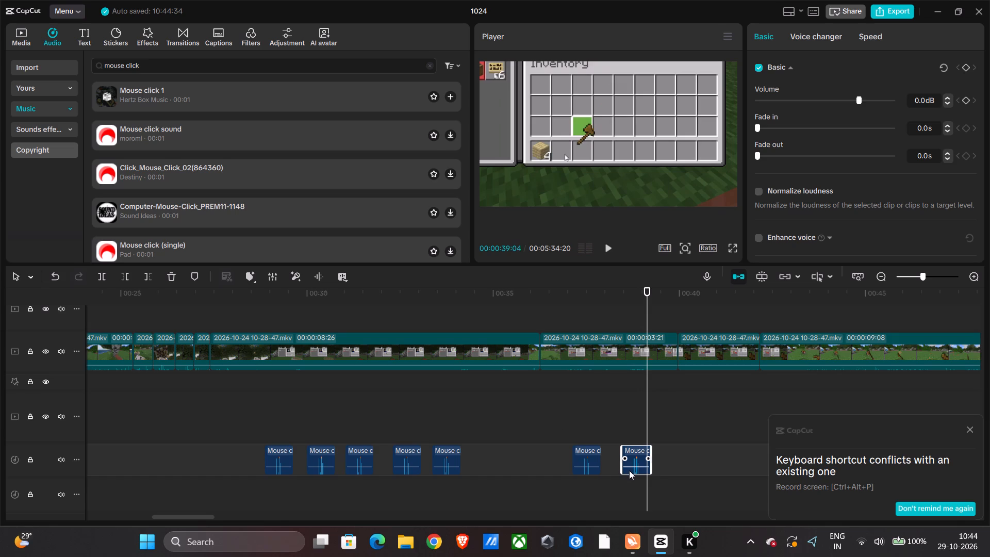
left_click(629, 470)
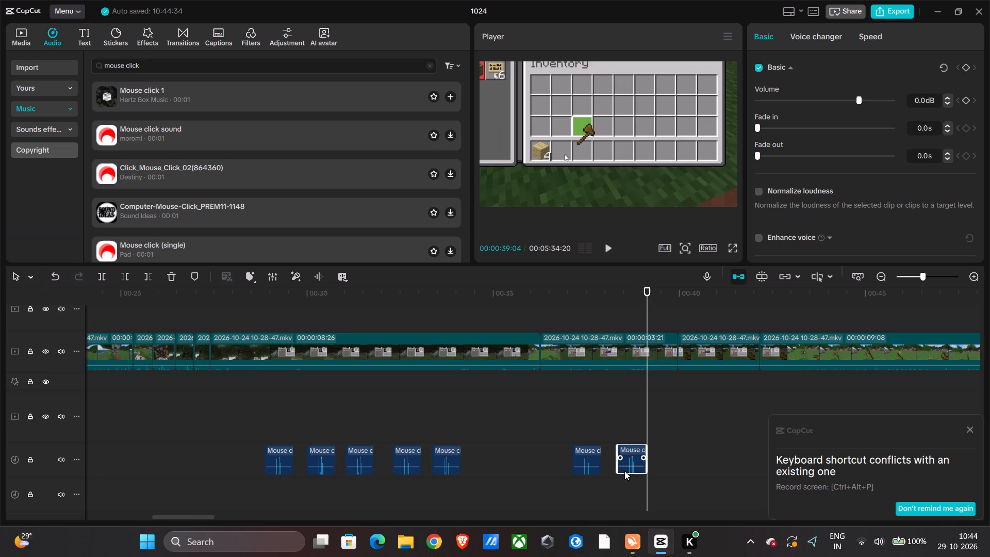
left_click(616, 441)
key("space")
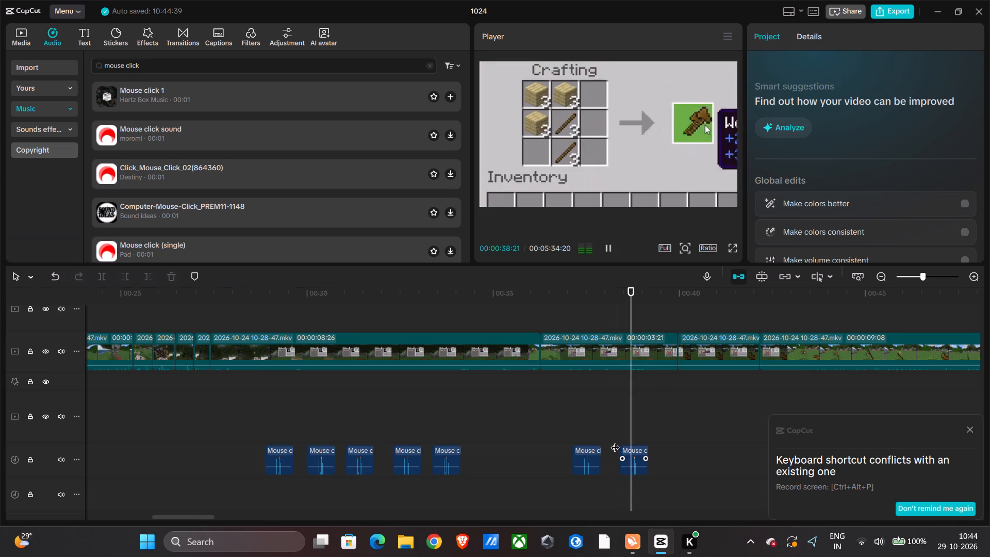
key("space")
left_click(633, 463)
left_click(632, 463)
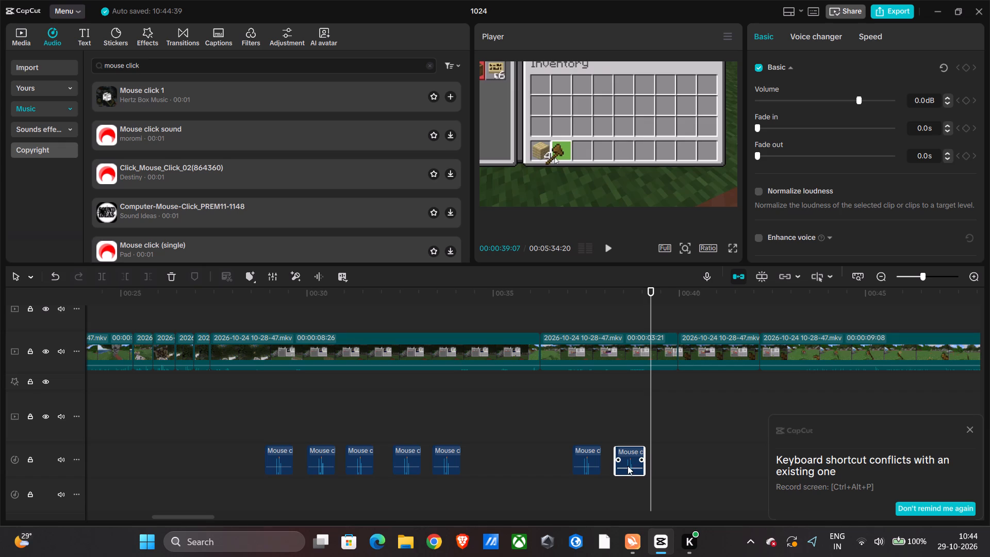
Paste another mouse click sound at 00:00:40:02, where the wooden pickaxe recipe is picked.
left_click(610, 426)
key("space")
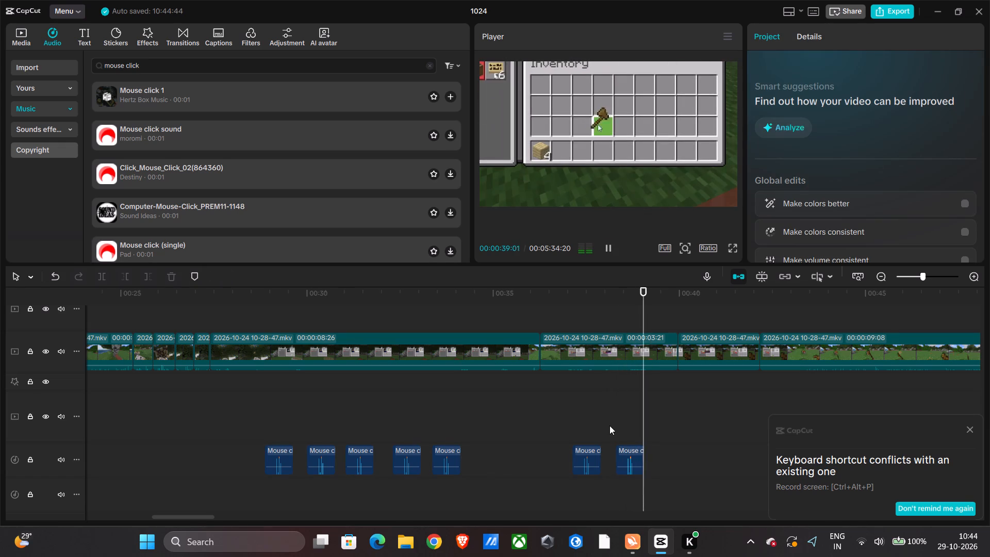
key("space")
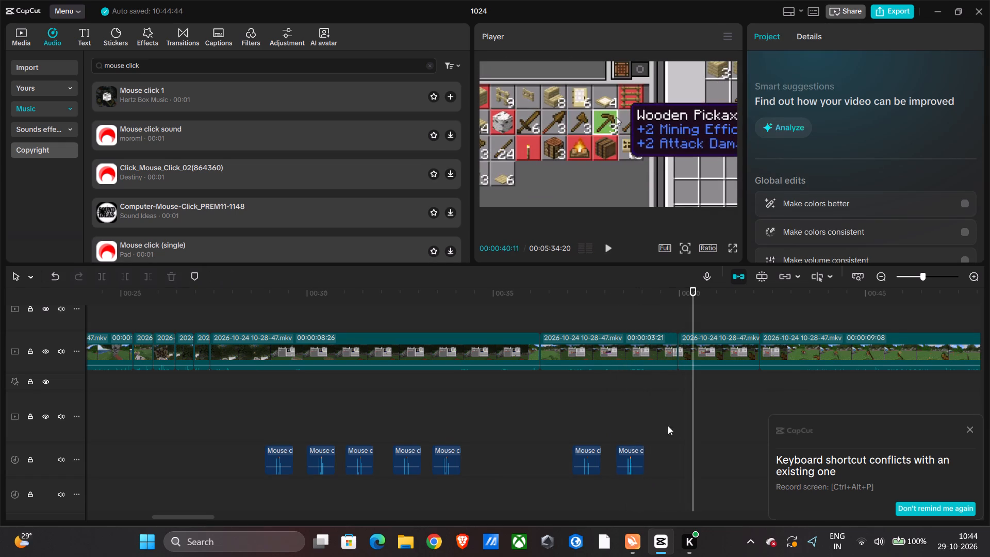
left_click(687, 425)
left_click(682, 429)
key("ctrl+v")
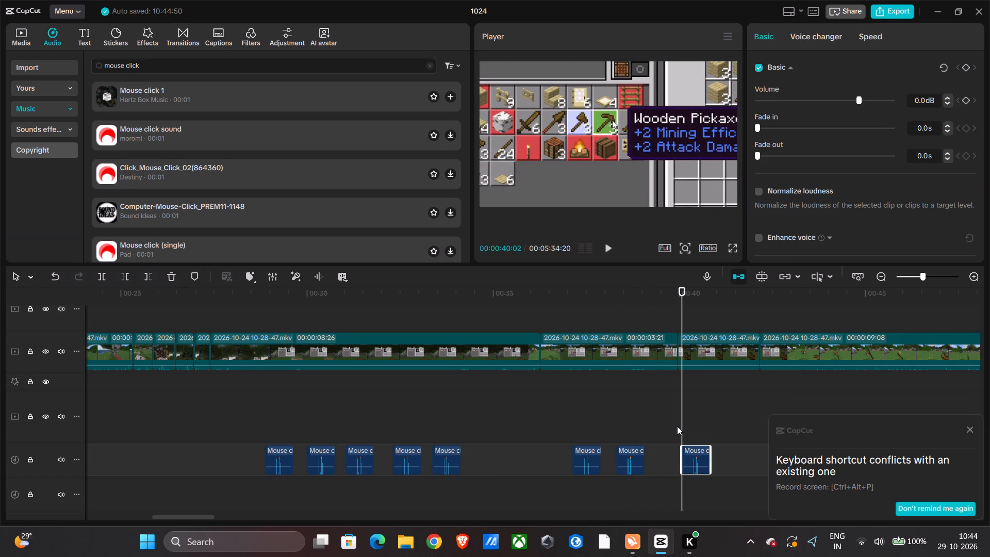
Paste another mouse click sound at about 00:00:41, where the crafted pickaxe is taken from the output slot.
key("space")
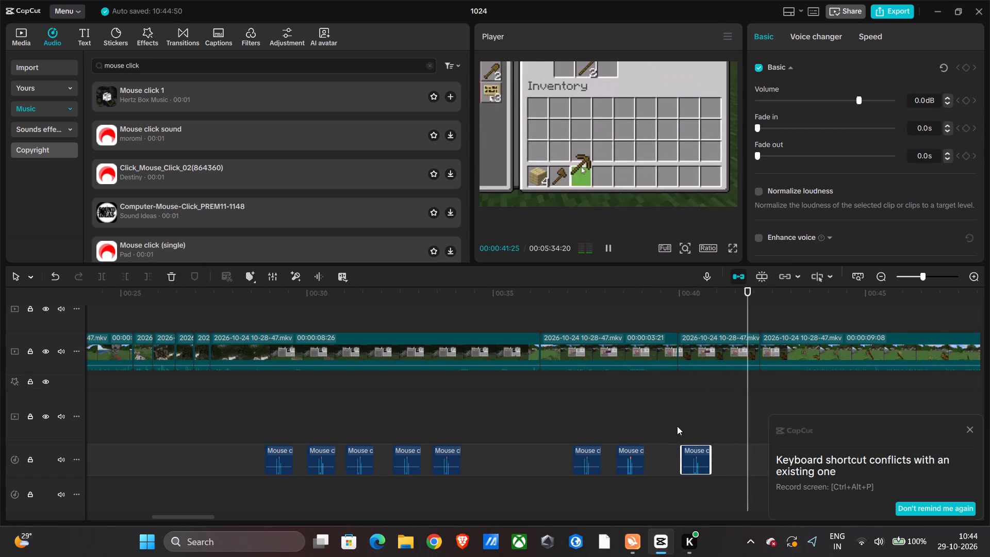
left_click(690, 425)
key("space")
key("space")
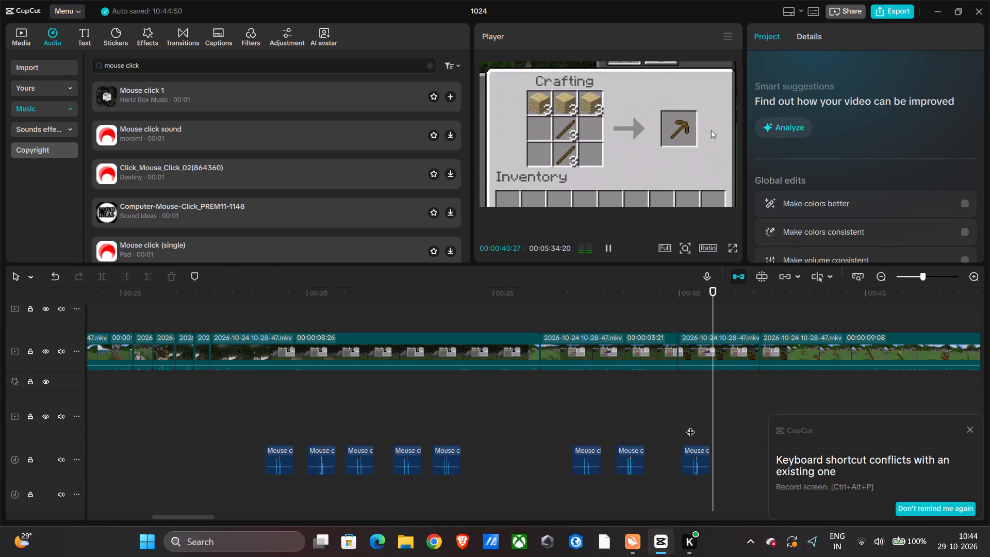
key("space")
key("ctrl+v")
Review the pickaxe-crafting section and the footage after it to check the timing of the last mouse click sounds.
key("space")
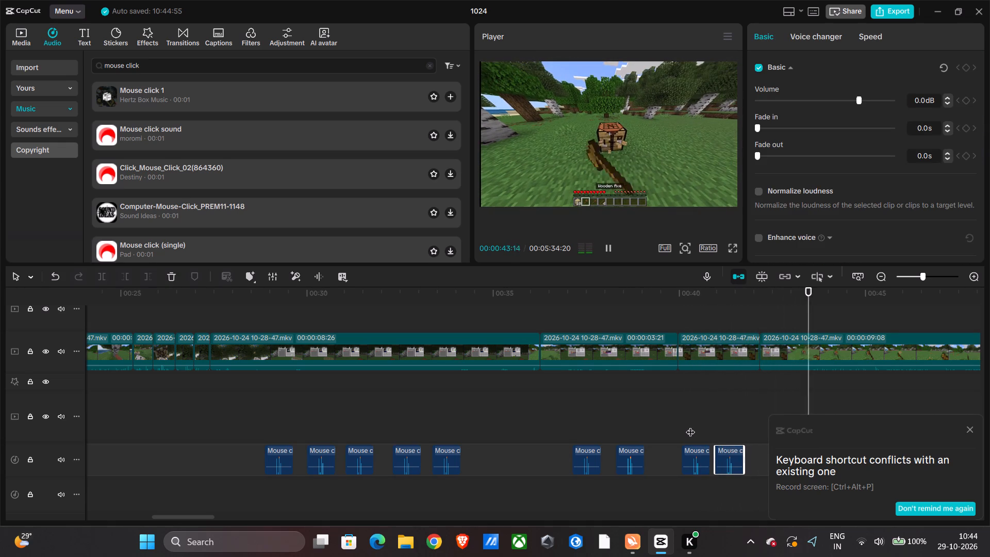
key("space")
scroll(692, 425, "left", 1)
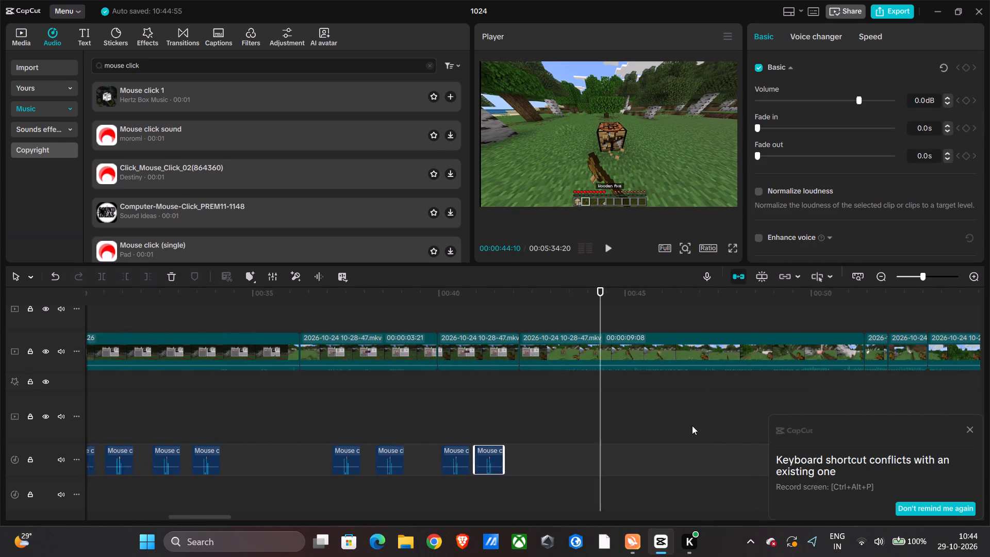
scroll(692, 425, "left", 1)
left_click(532, 427)
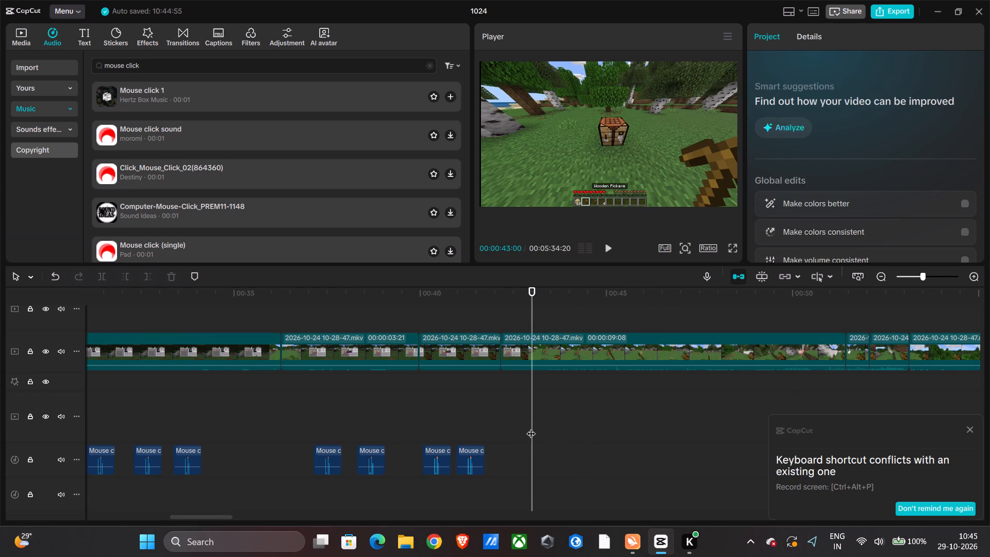
scroll(531, 427, "down", 1, "ctrl")
scroll(530, 433, "down", 3)
scroll(530, 433, "up", 2)
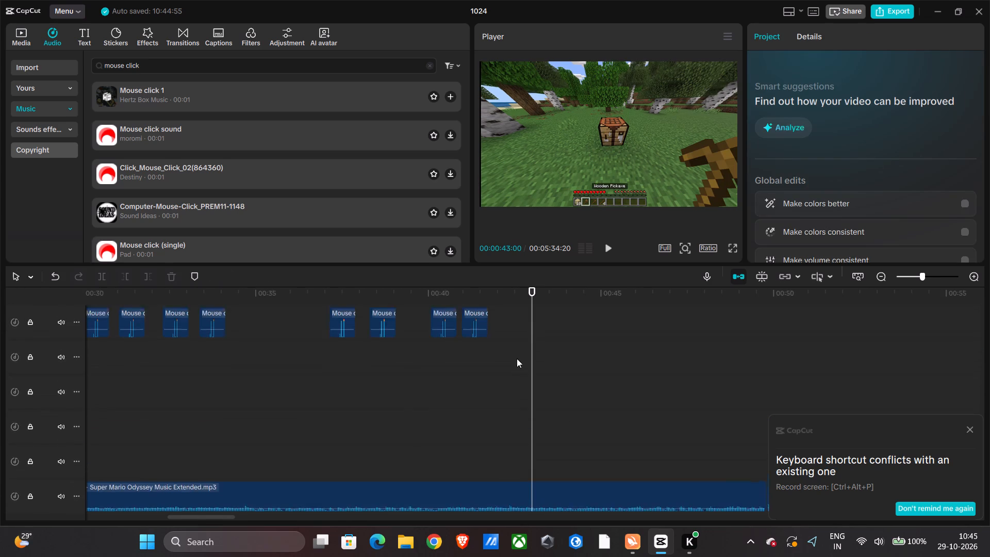
scroll(517, 358, "up", 2)
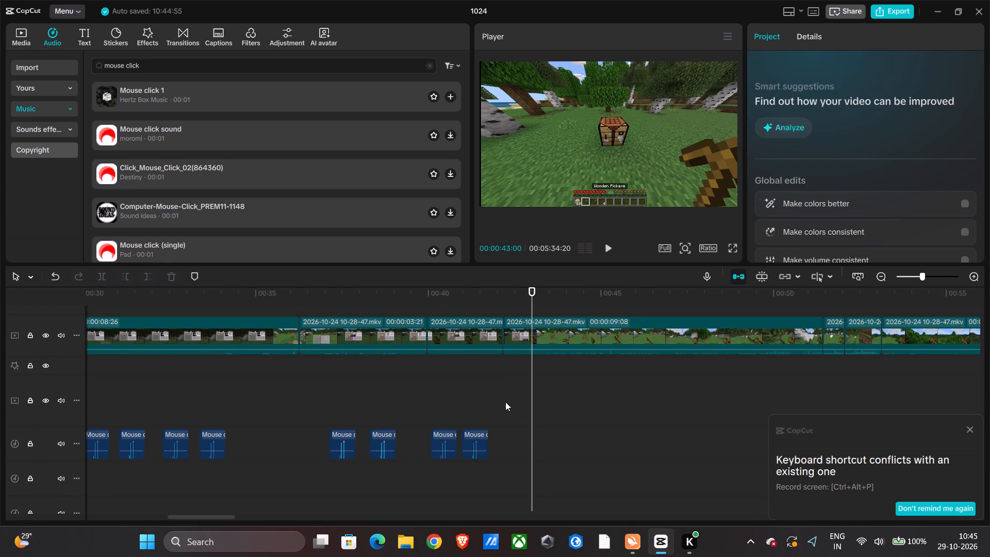
left_click(505, 402)
left_click(478, 407)
left_click(454, 413)
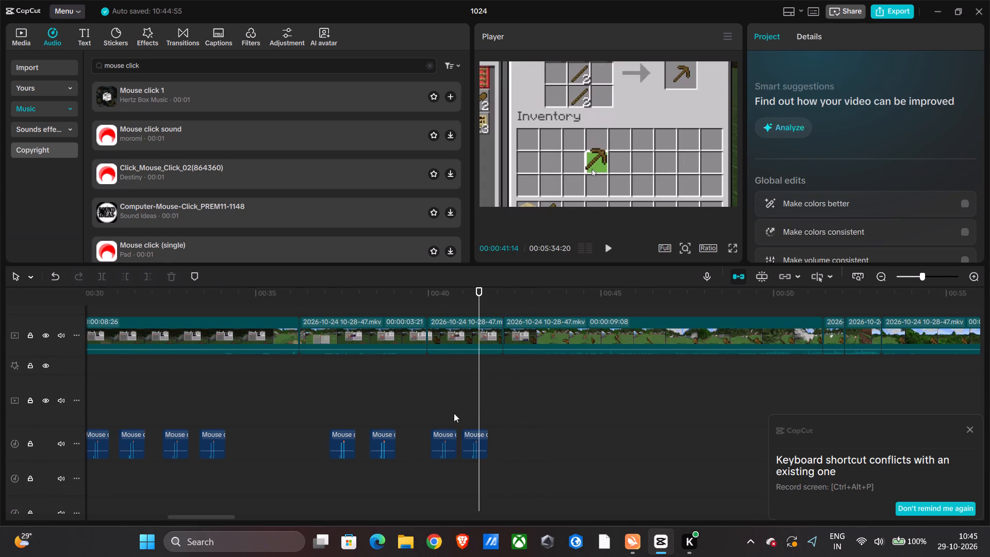
key("space")
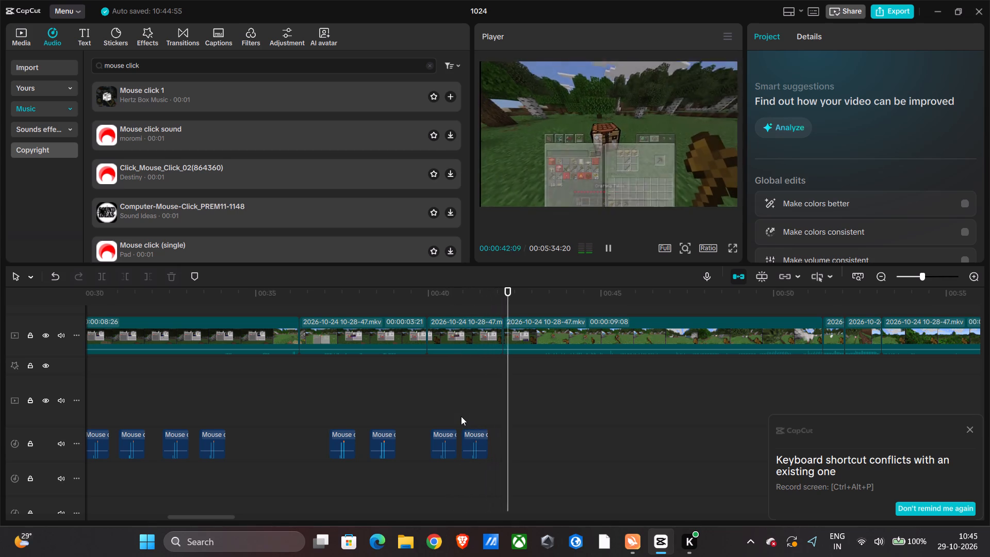
left_click(461, 416)
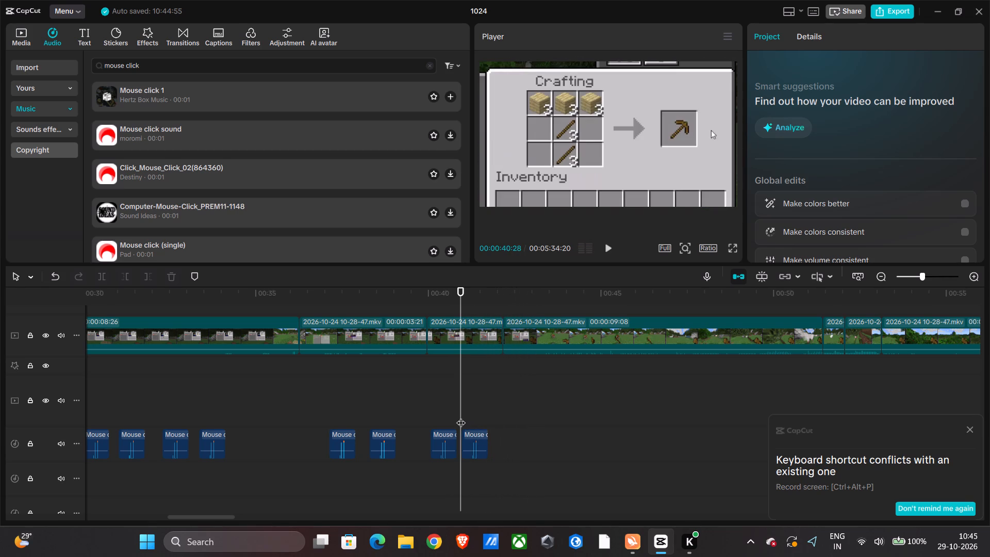
key("space")
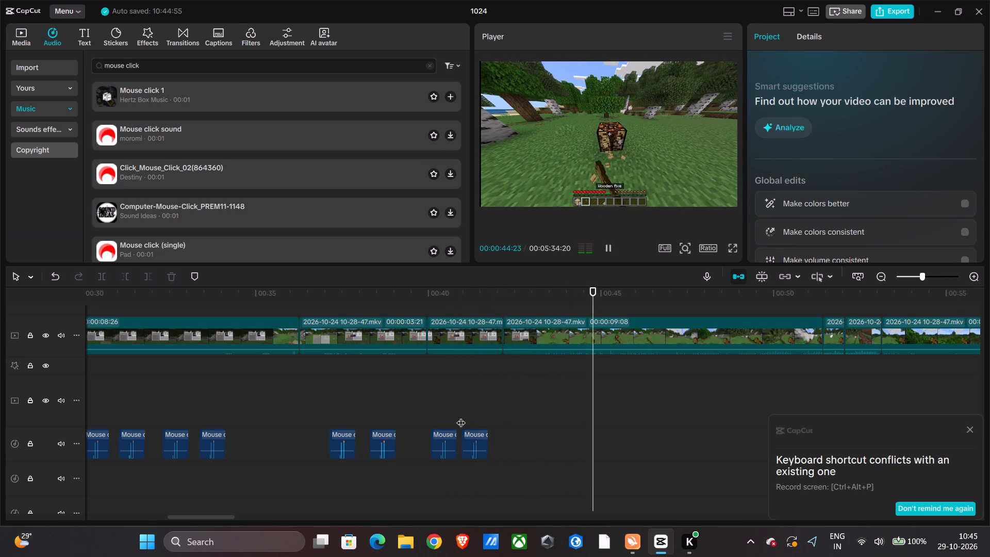
key("space")
Trim the end of the first "New Donk City - Super Mario Odyssey Music Extended.mp3" clip back to 00:00:27:12.
scroll(461, 416, "down", 1, "ctrl")
scroll(461, 416, "down", 1)
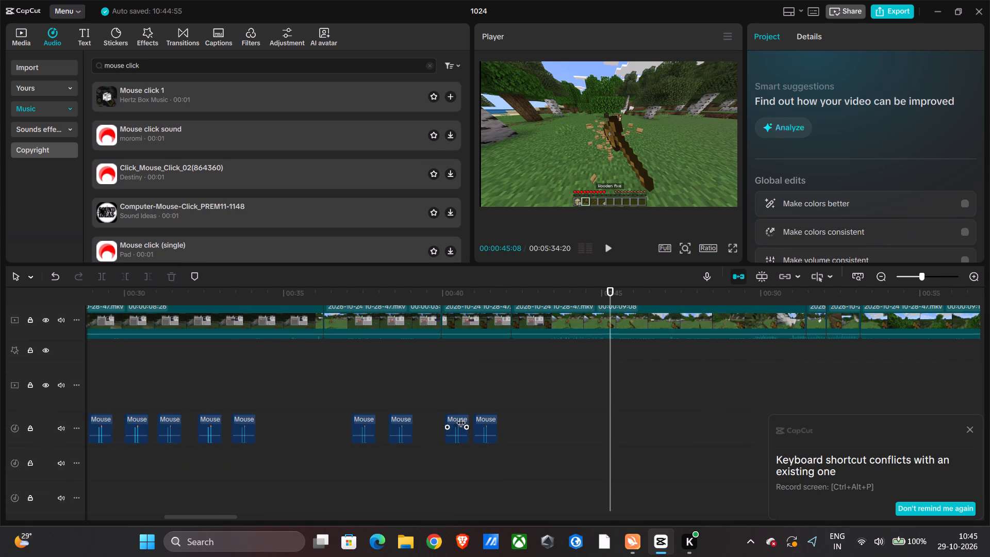
scroll(461, 416, "down", 1)
scroll(461, 416, "up", 2)
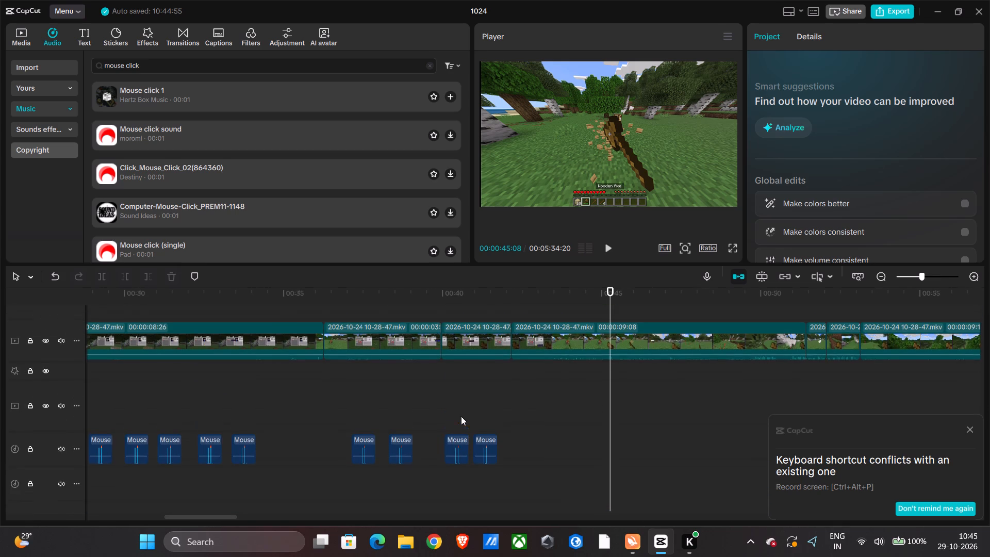
scroll(461, 416, "up", 1)
left_click(211, 394)
key("space")
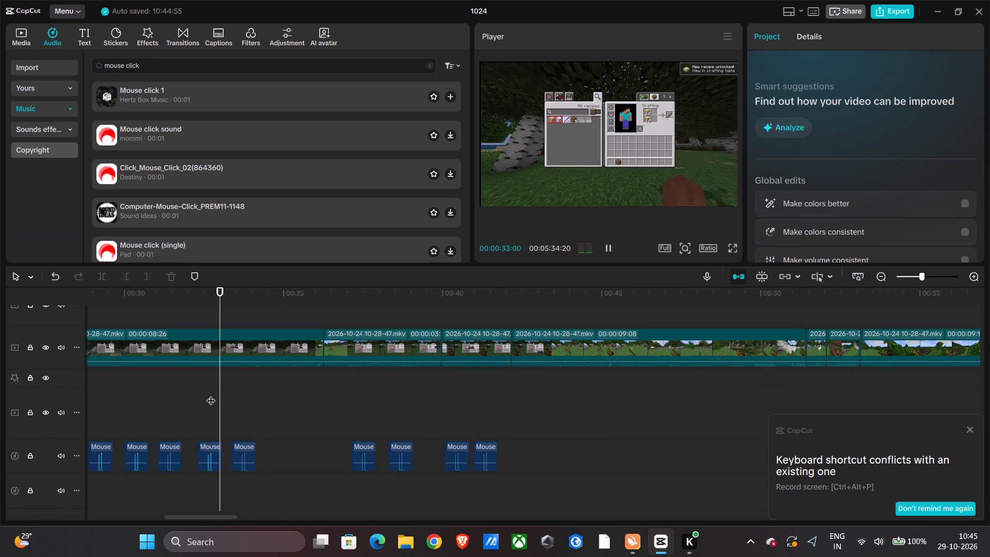
scroll(211, 394, "right", 2)
left_click(359, 389)
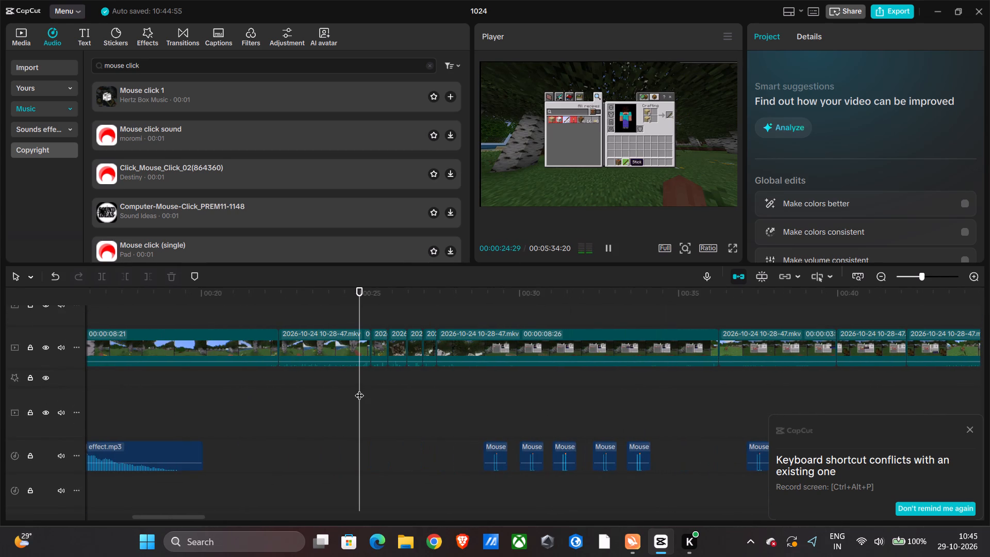
left_click(440, 372)
left_click(437, 377)
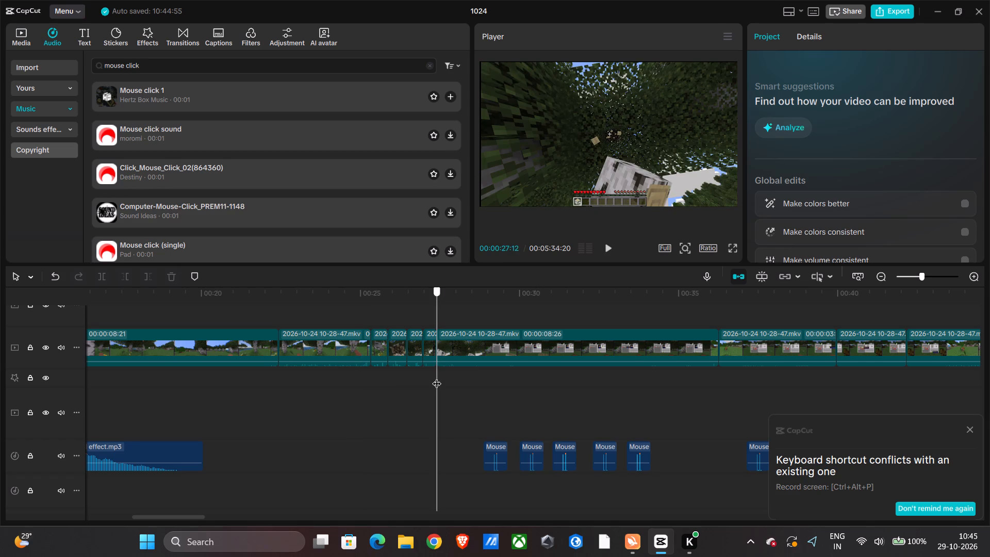
scroll(437, 377, "down", 2)
left_click(457, 429)
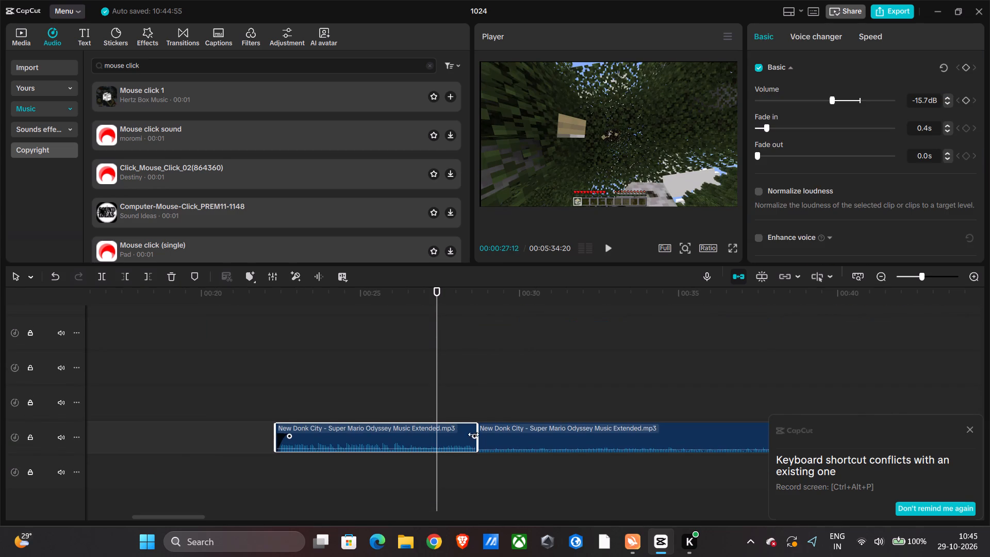
left_click_drag(480, 444, 438, 462)
Play back parts of the crafting scenes and the following footage up to 00:00:49 to check the audio against the picture.
scroll(441, 458, "up", 1)
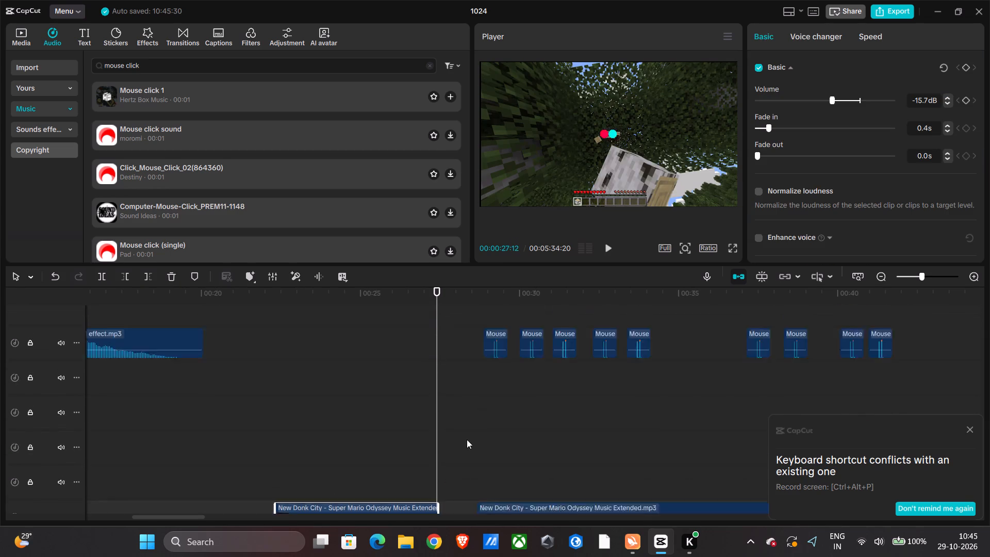
scroll(467, 439, "up", 2)
key("space")
scroll(477, 423, "left", 1)
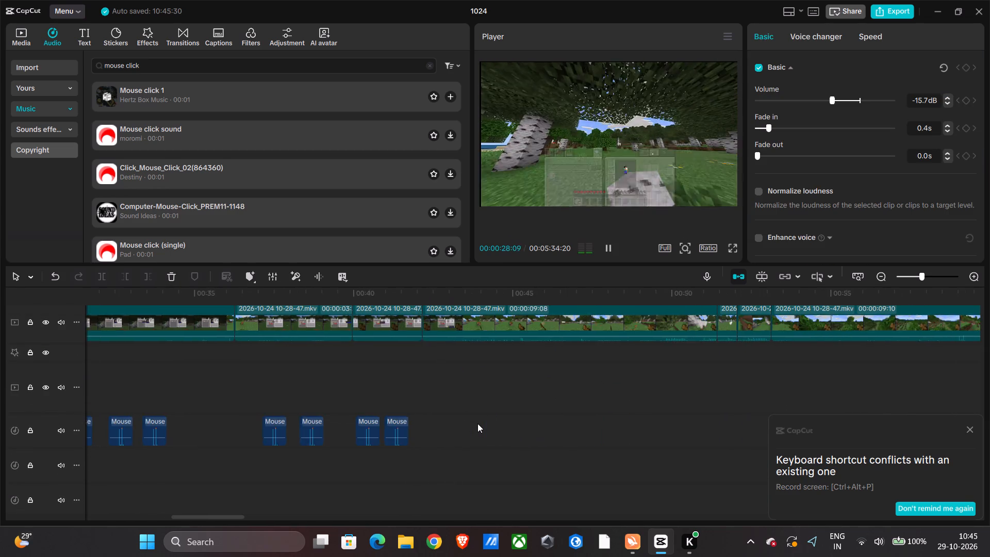
scroll(477, 423, "left", 1)
scroll(477, 423, "right", 2)
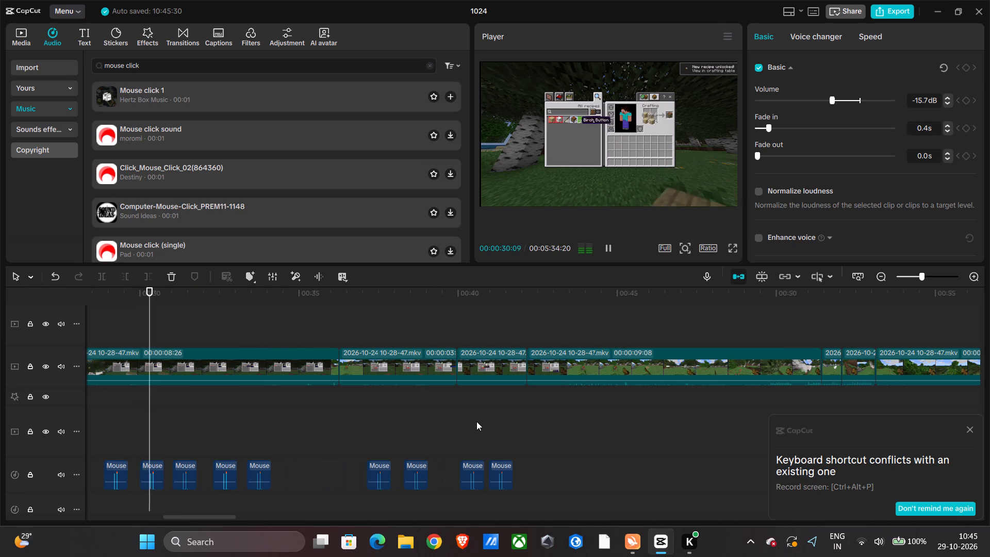
left_click(492, 407)
key("space")
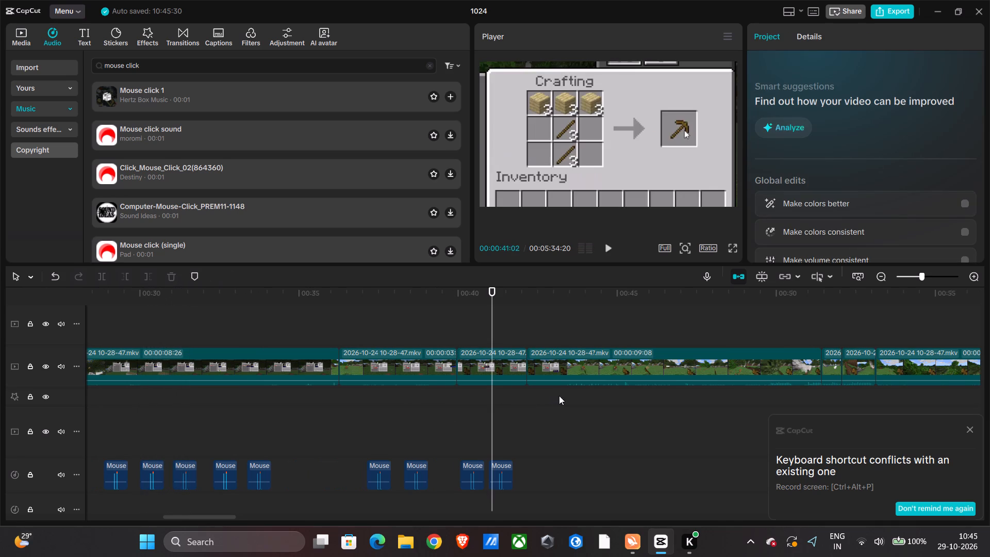
key("space")
left_click(627, 395)
key("space")
key("space")
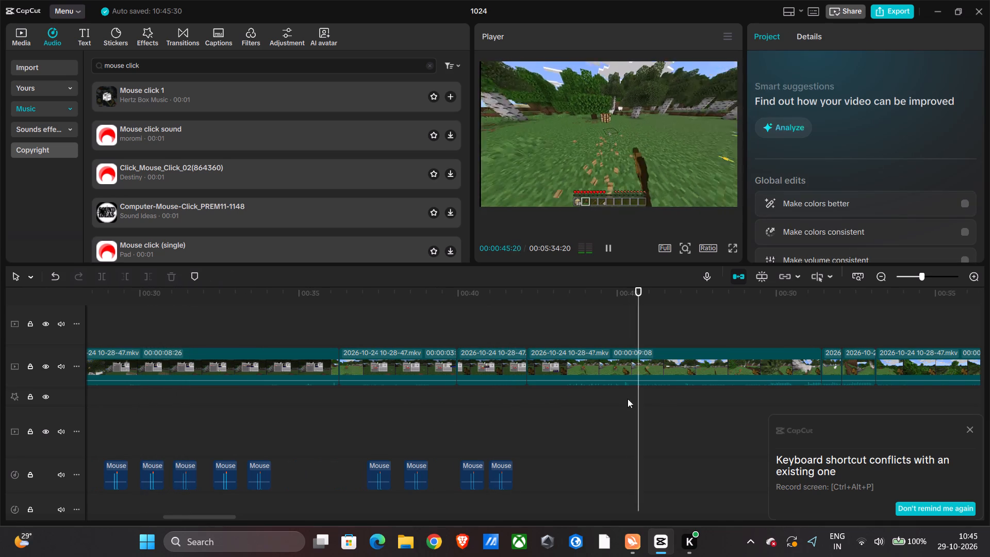
scroll(655, 403, "left", 1)
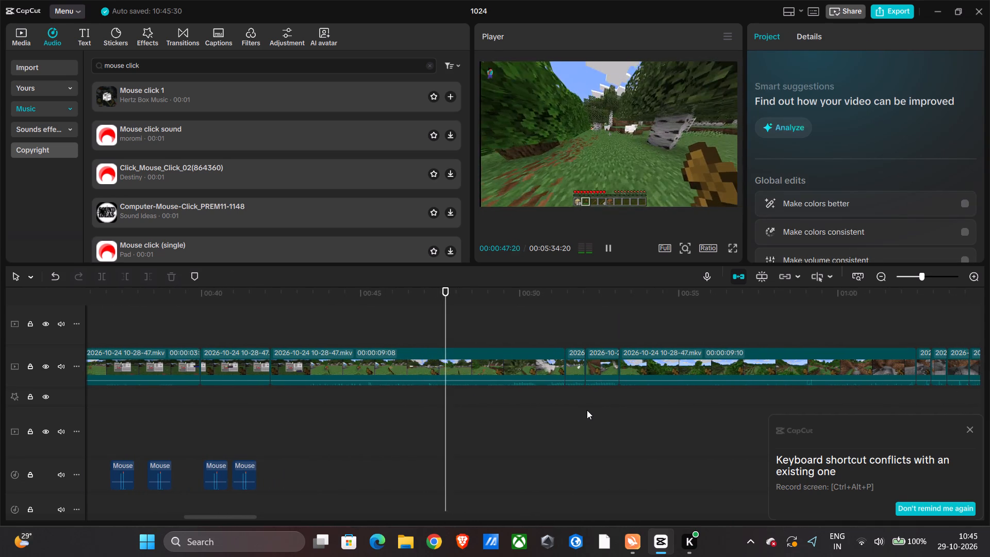
scroll(587, 410, "left", 1)
key("space")
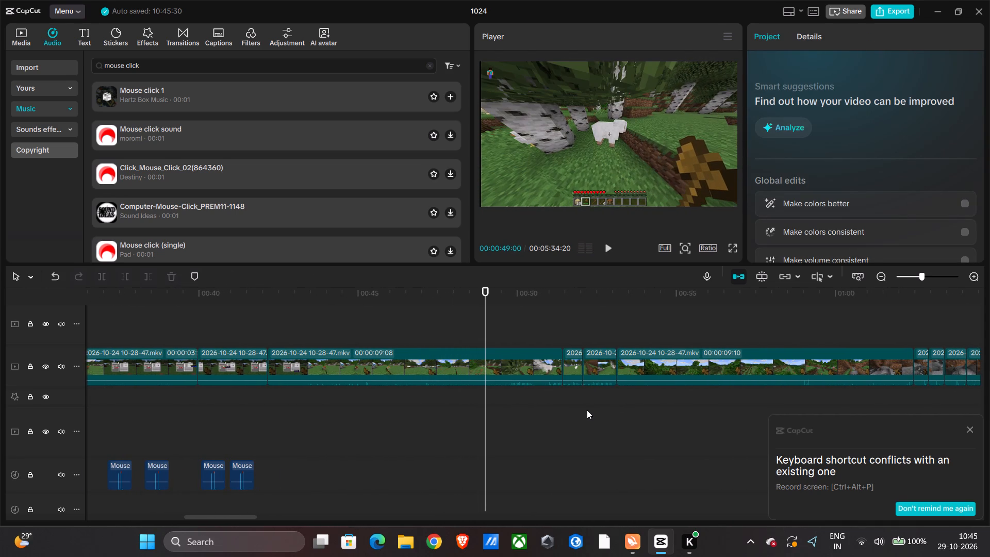
Delete the "New Donk City - Super Mario Odyssey Music Extended.mp3" clip that runs from about 00:00:29 to 00:00:50.
scroll(511, 420, "down", 3)
scroll(479, 456, "down", 1)
left_click(479, 457)
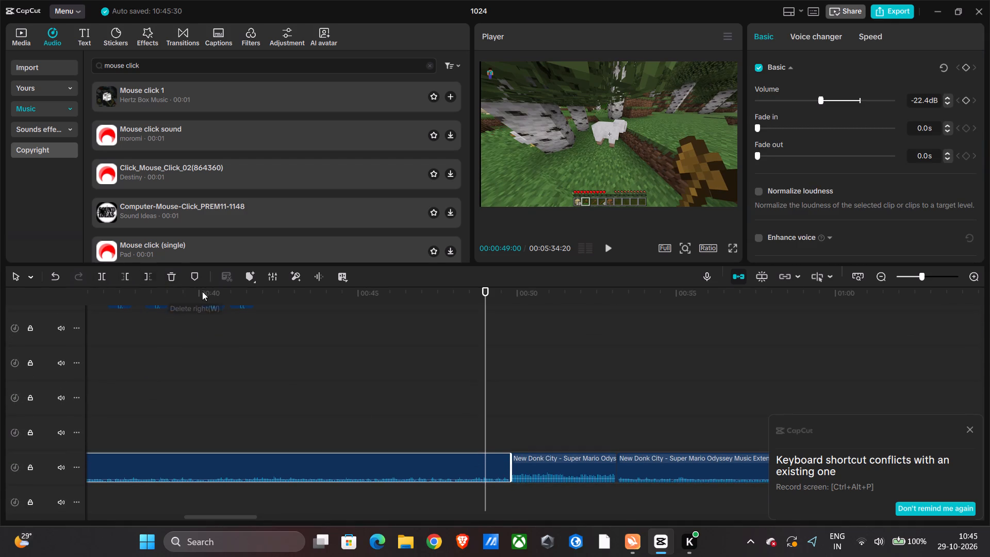
scroll(230, 301, "up", 3)
scroll(313, 307, "down", 1)
scroll(315, 307, "left", 1)
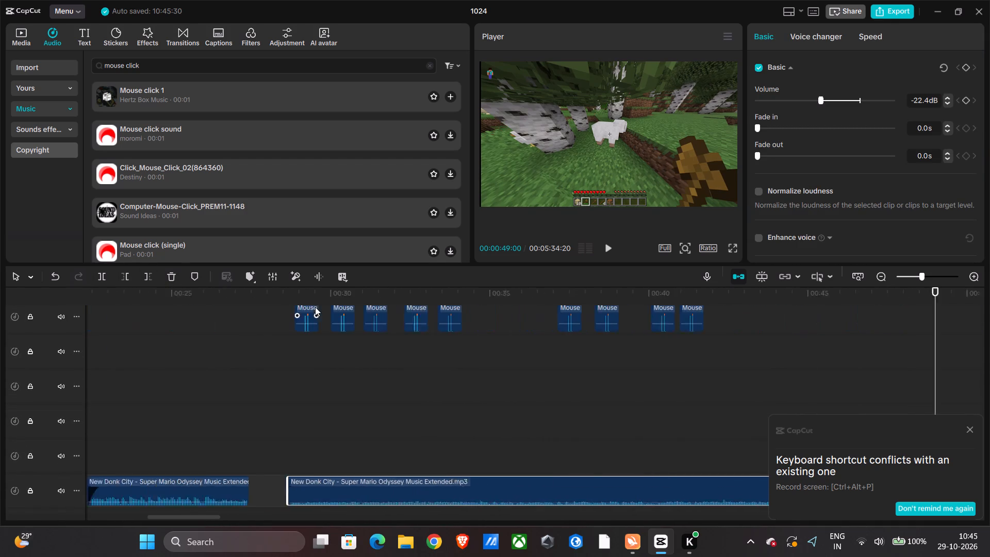
scroll(315, 307, "left", 1)
key("BackSpace")
Review the footage from 00:00:49 to about 00:00:53, around the cut to the next gameplay clip.
scroll(318, 308, "right", 1)
scroll(318, 308, "up", 1)
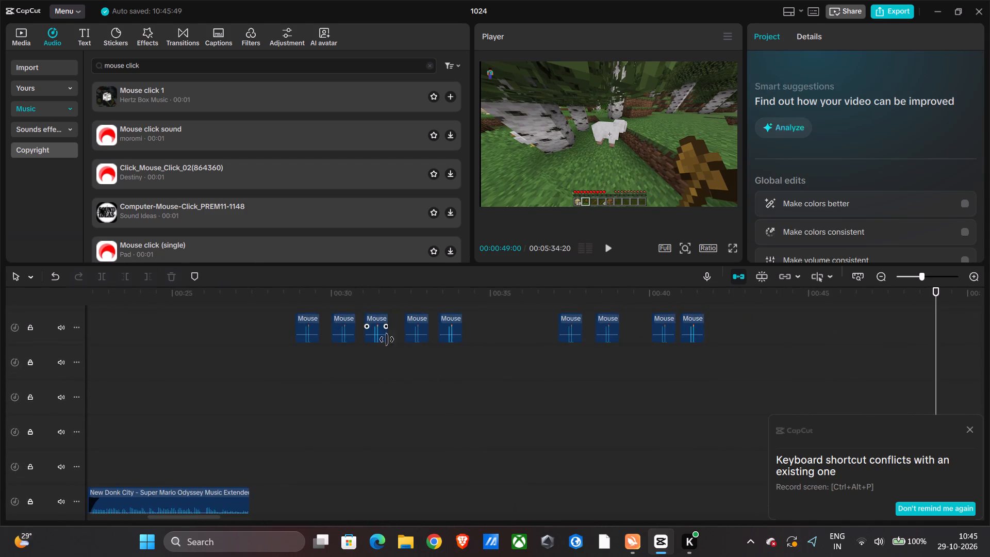
scroll(387, 339, "up", 3)
key("space")
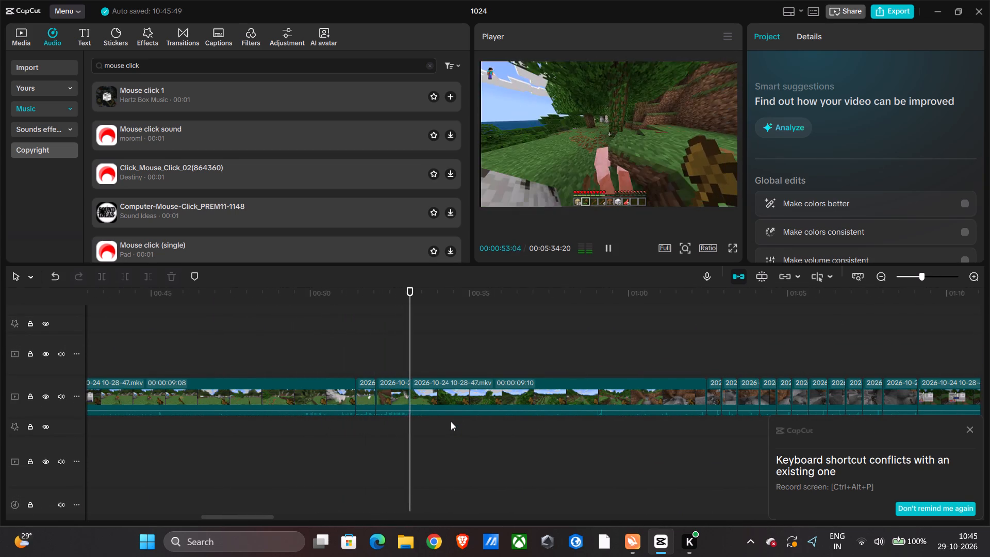
key("space")
scroll(451, 421, "down", 3)
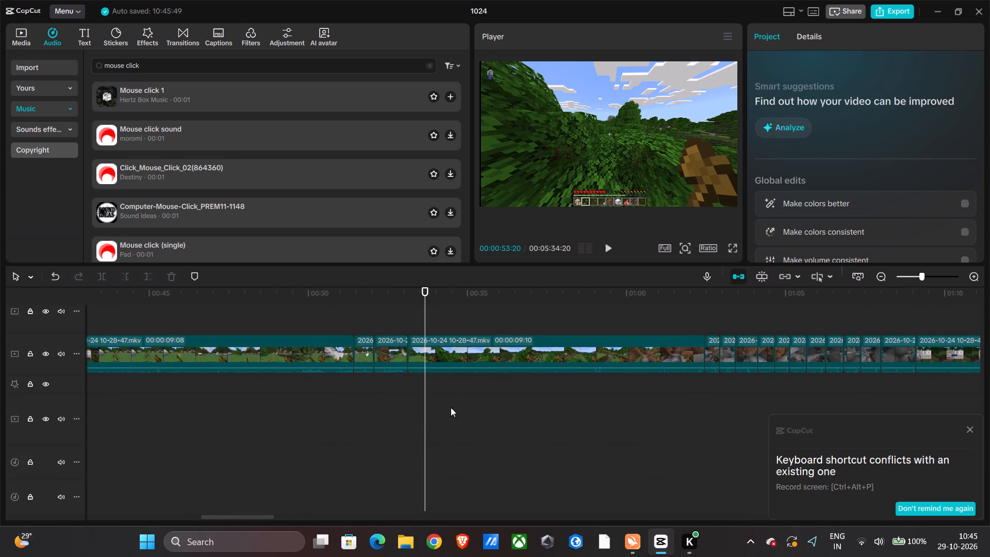
scroll(451, 381, "down", 1)
scroll(426, 387, "up", 1)
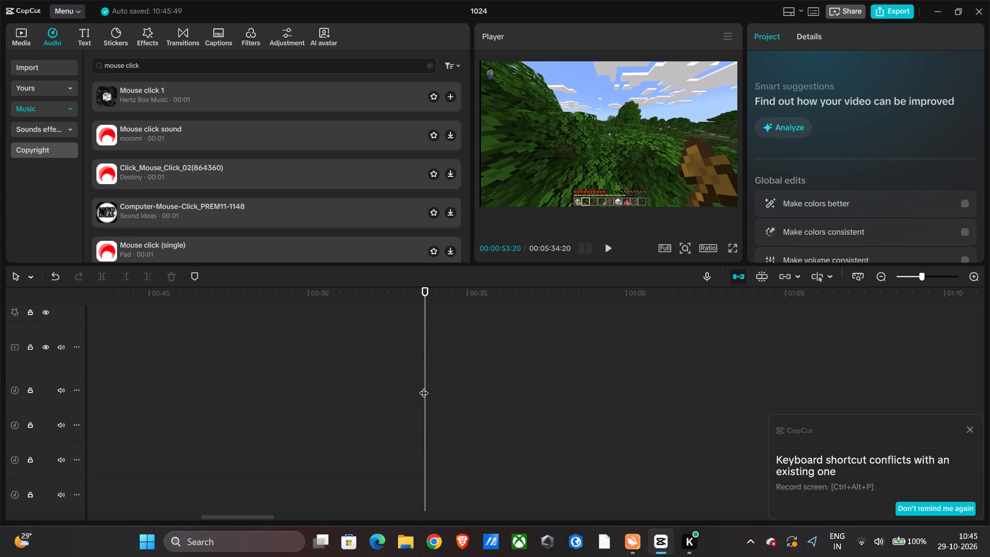
scroll(424, 386, "up", 1)
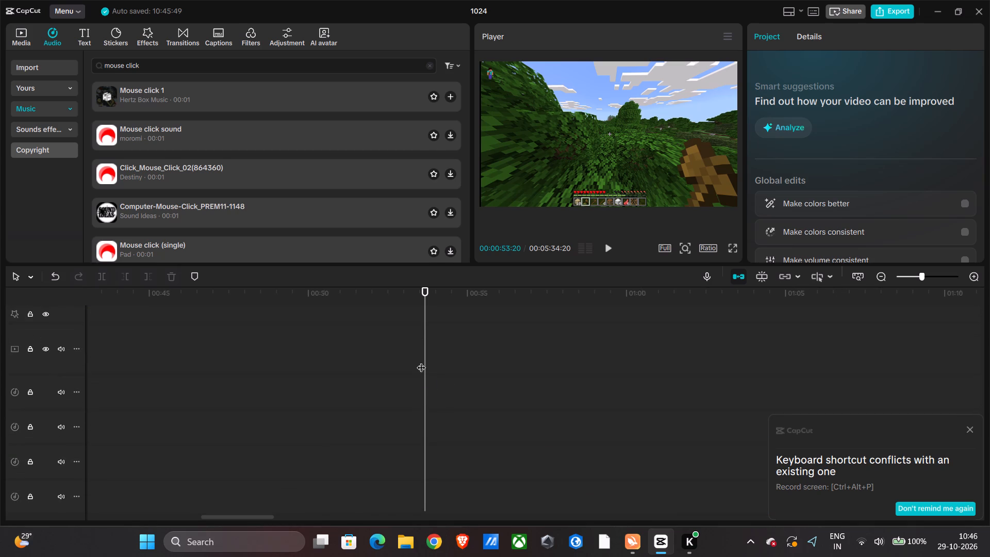
scroll(432, 381, "down", 2)
scroll(432, 381, "up", 4)
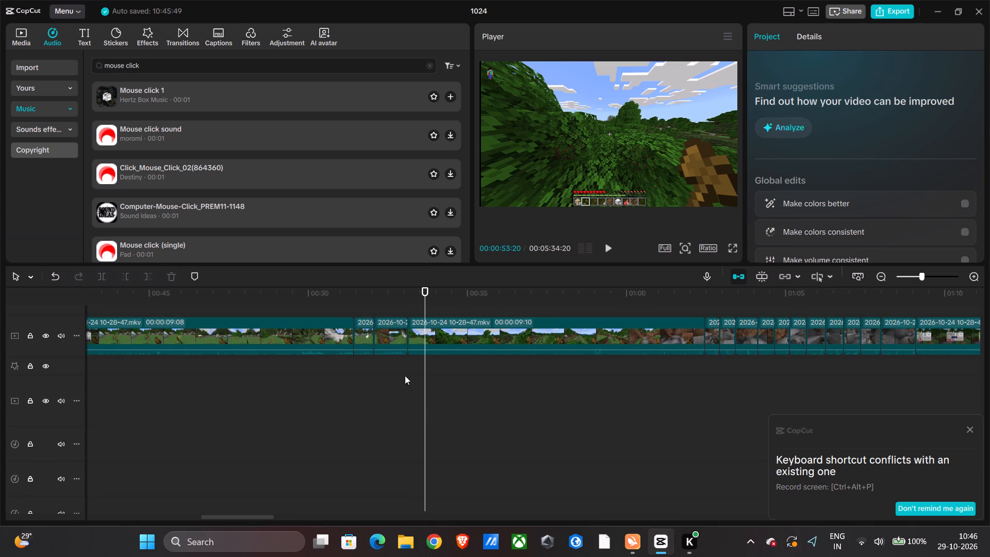
left_click(405, 375)
key("c")
key("space")
key("space")
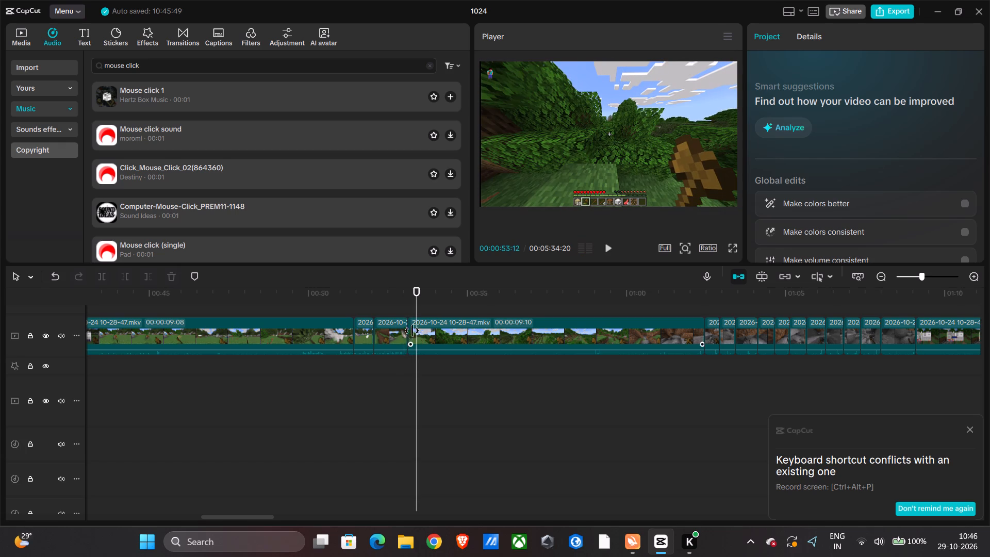
Browse the transition library, including Trending, B.Duck, Halloween and Classic, for one to use on the cut at about 00:00:53.
left_click(409, 335)
left_click(176, 41)
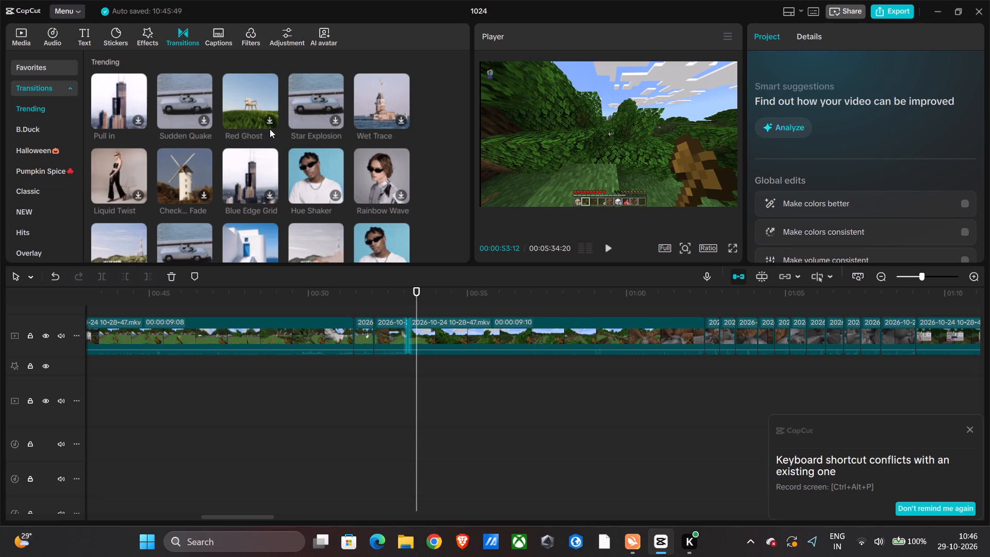
scroll(186, 123, "up", 1)
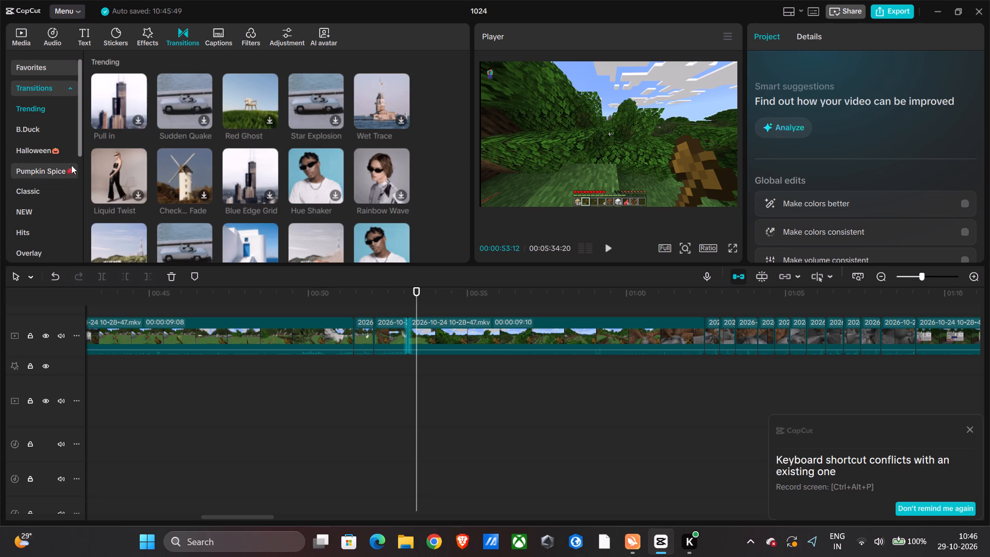
scroll(73, 171, "down", 5)
scroll(73, 171, "up", 3)
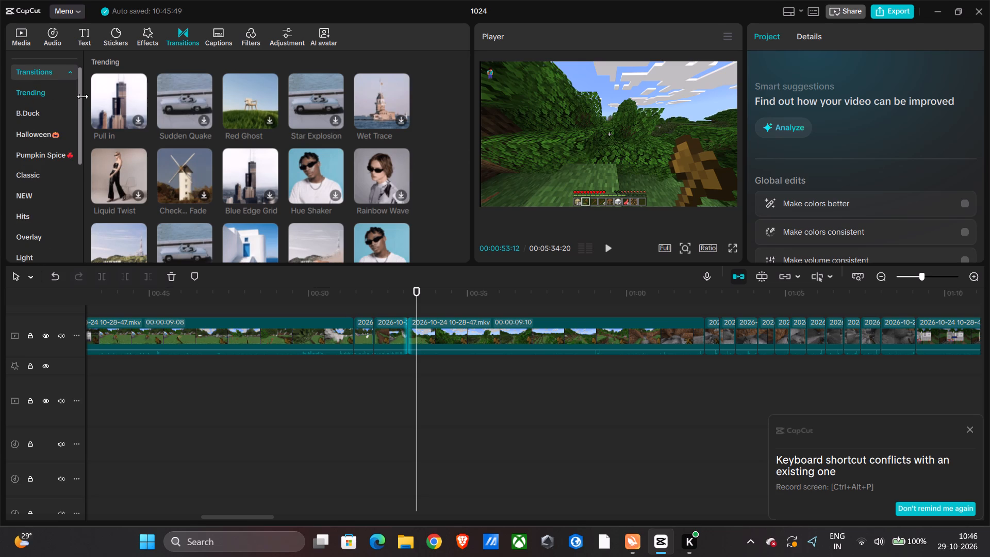
scroll(142, 143, "up", 2)
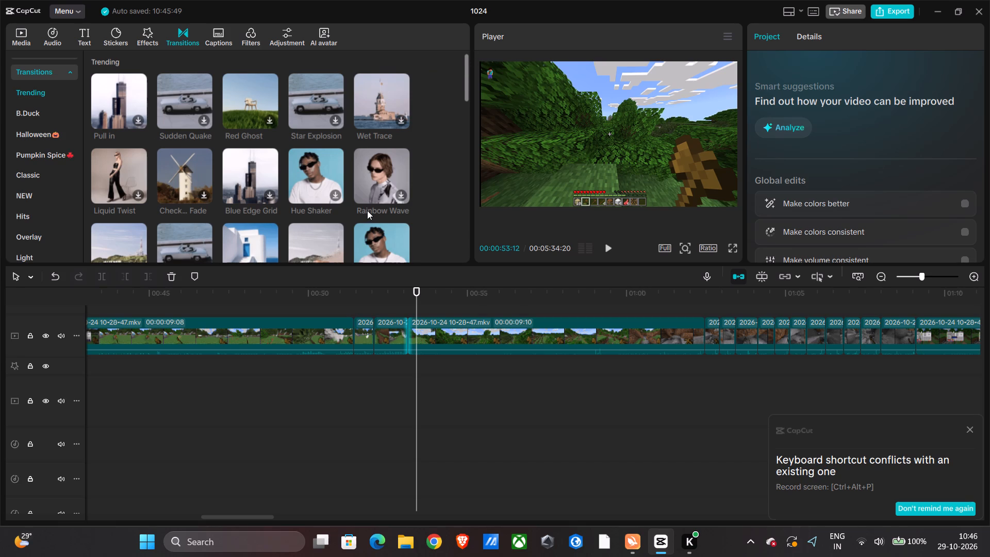
scroll(367, 210, "down", 3)
scroll(367, 209, "up", 3)
scroll(101, 192, "up", 3)
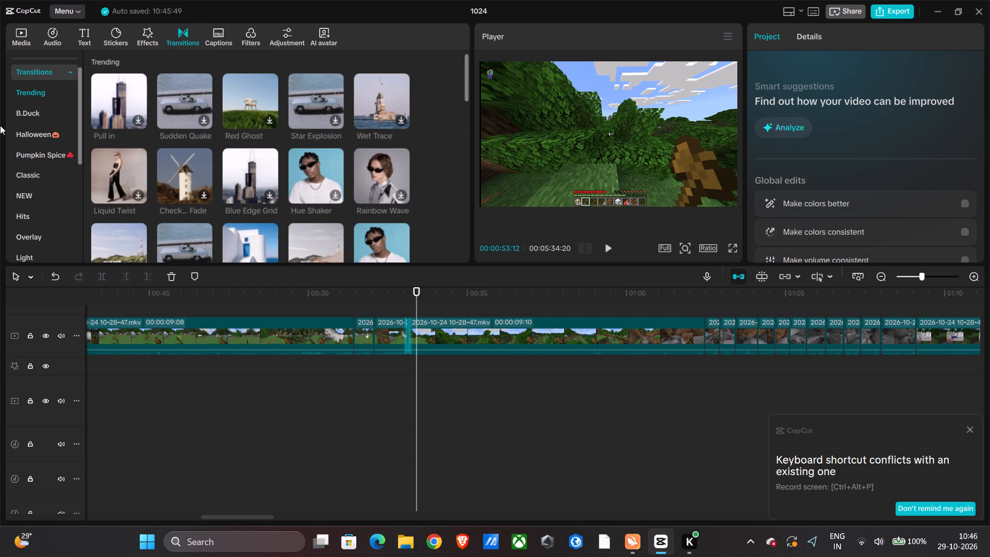
left_click(28, 108)
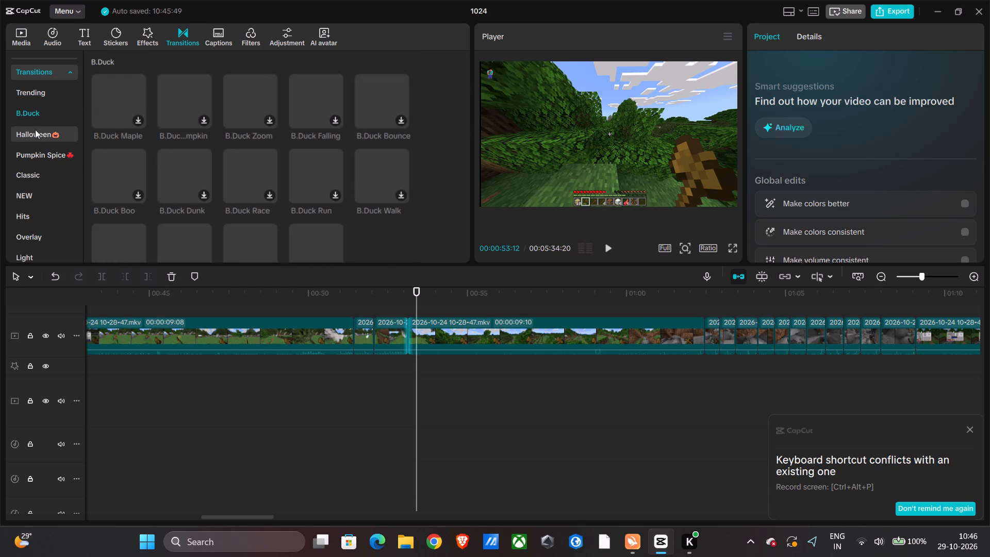
left_click(35, 129)
left_click(42, 93)
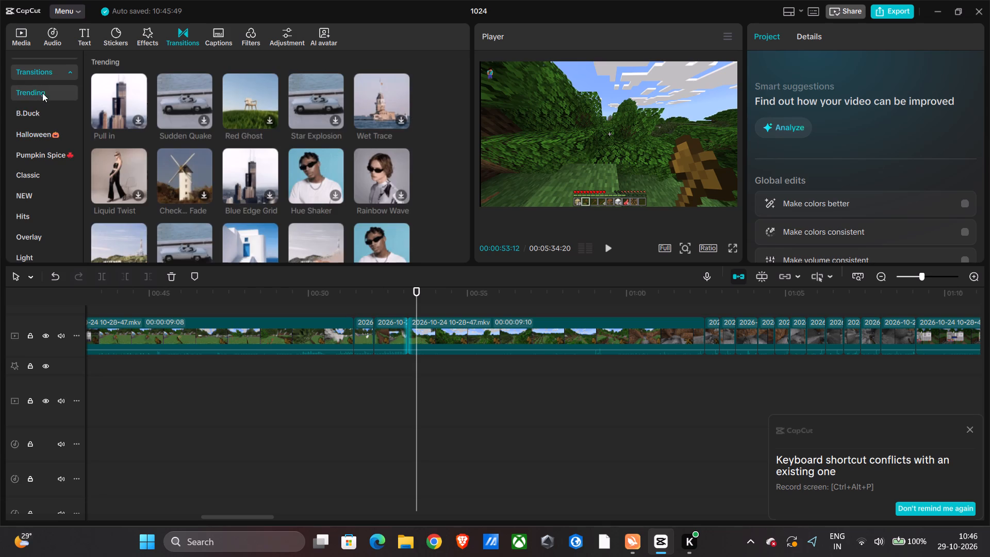
left_click(54, 178)
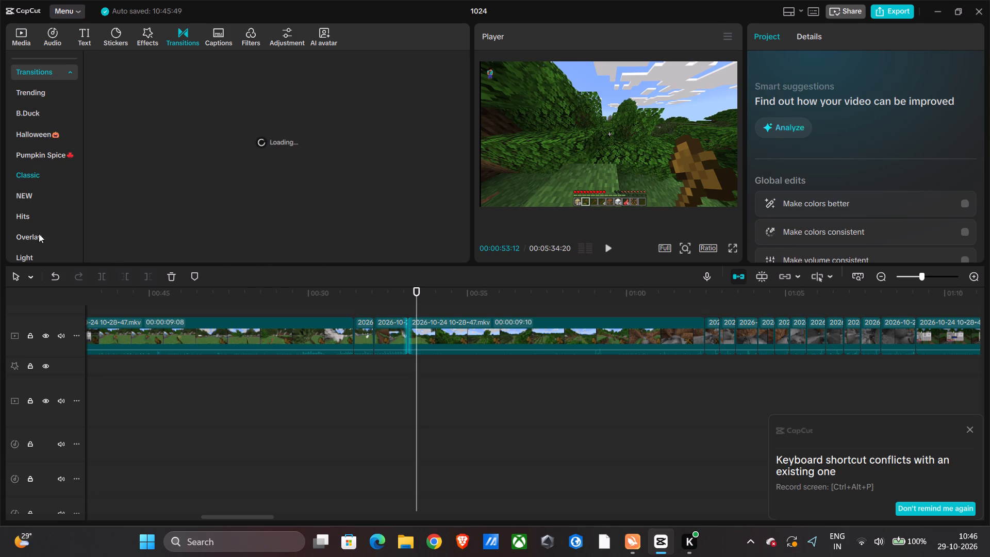
scroll(38, 255, "down", 1)
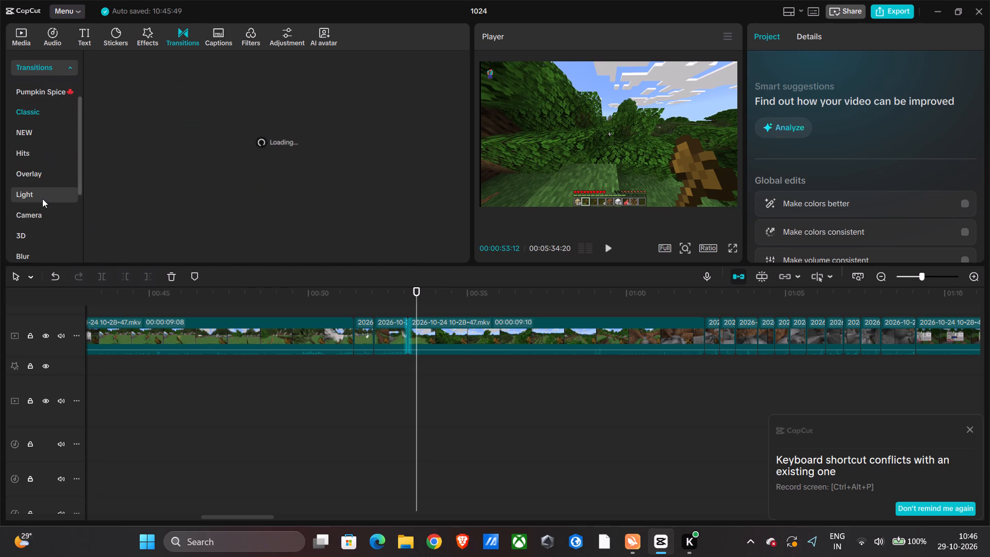
left_click(42, 199)
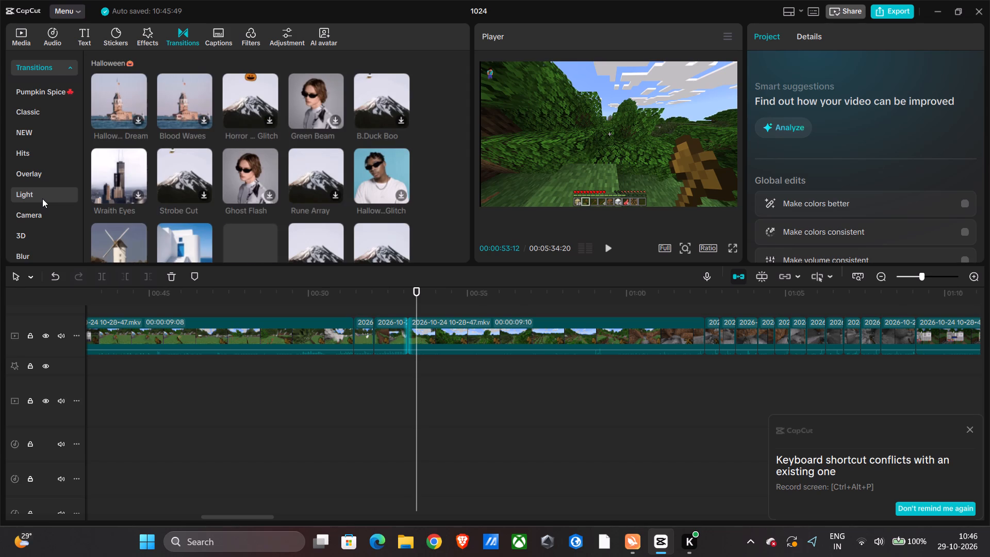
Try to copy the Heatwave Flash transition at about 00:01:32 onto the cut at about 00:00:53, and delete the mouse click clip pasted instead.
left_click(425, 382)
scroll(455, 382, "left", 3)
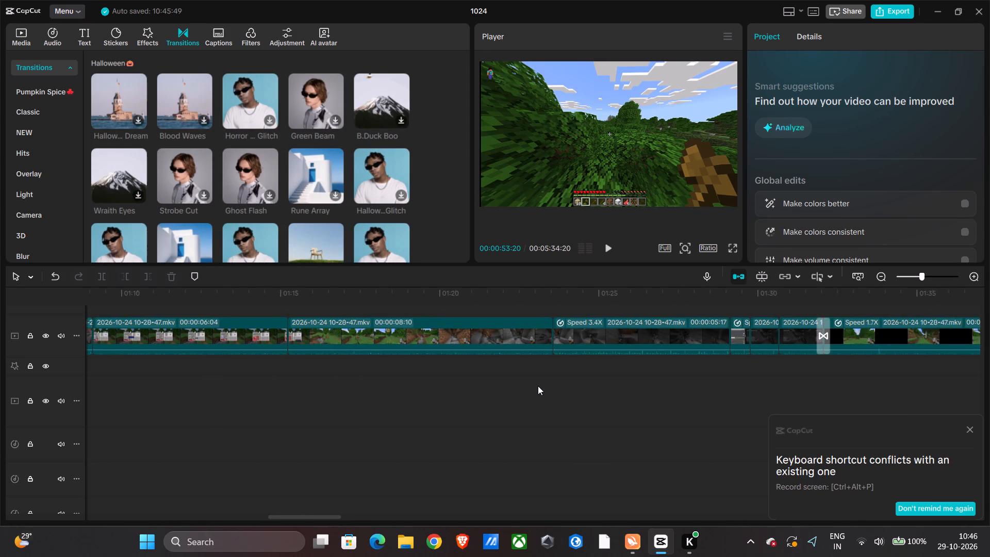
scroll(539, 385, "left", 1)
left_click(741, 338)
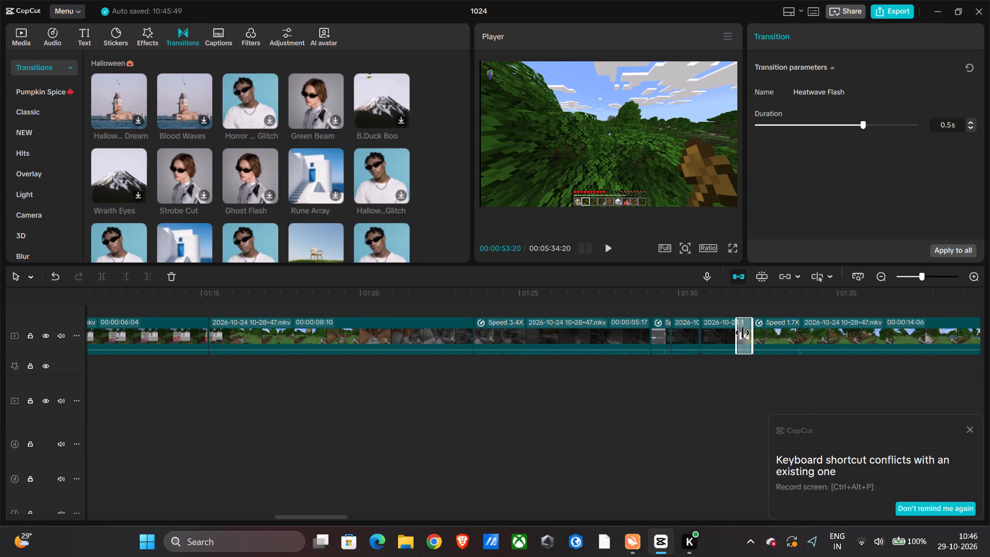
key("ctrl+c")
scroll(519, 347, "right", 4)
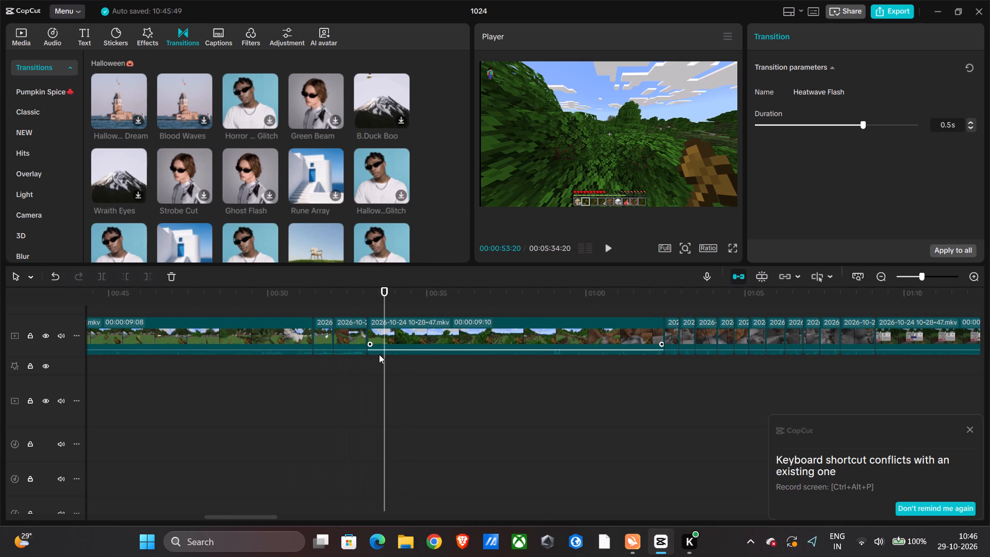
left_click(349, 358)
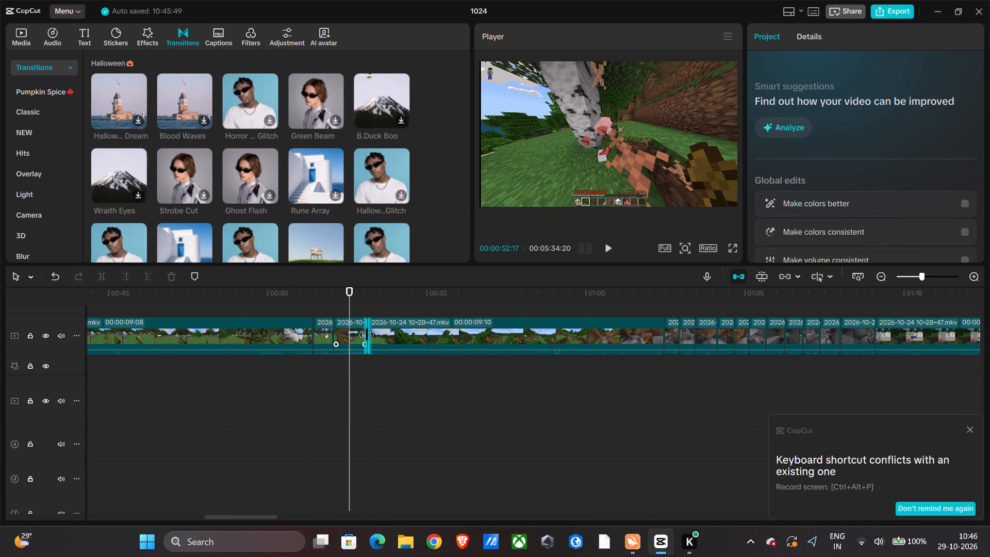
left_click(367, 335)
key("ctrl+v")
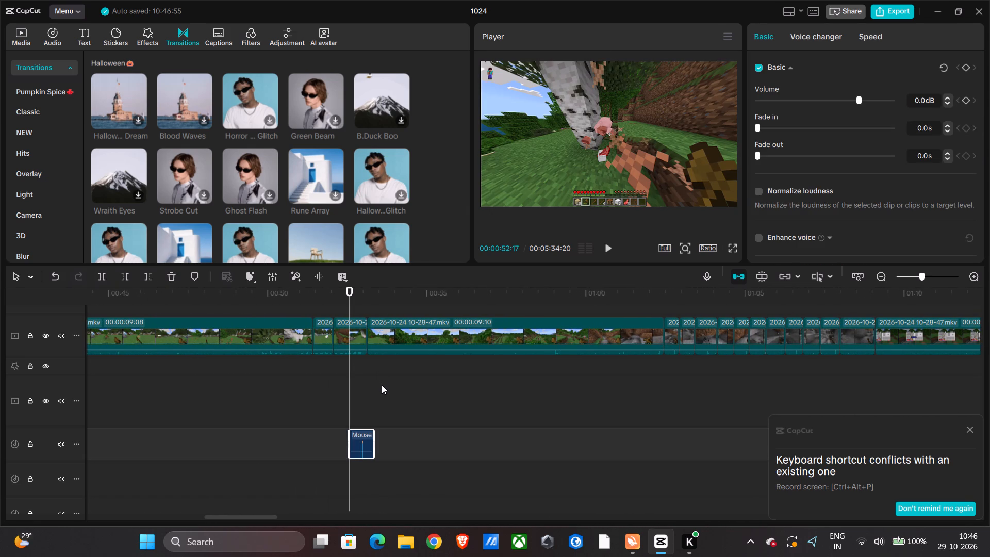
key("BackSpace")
Check the cut at about 00:00:53 and the Heatwave Flash transition at about 00:01:32 for options to copy or paste the transition.
right_click(365, 327)
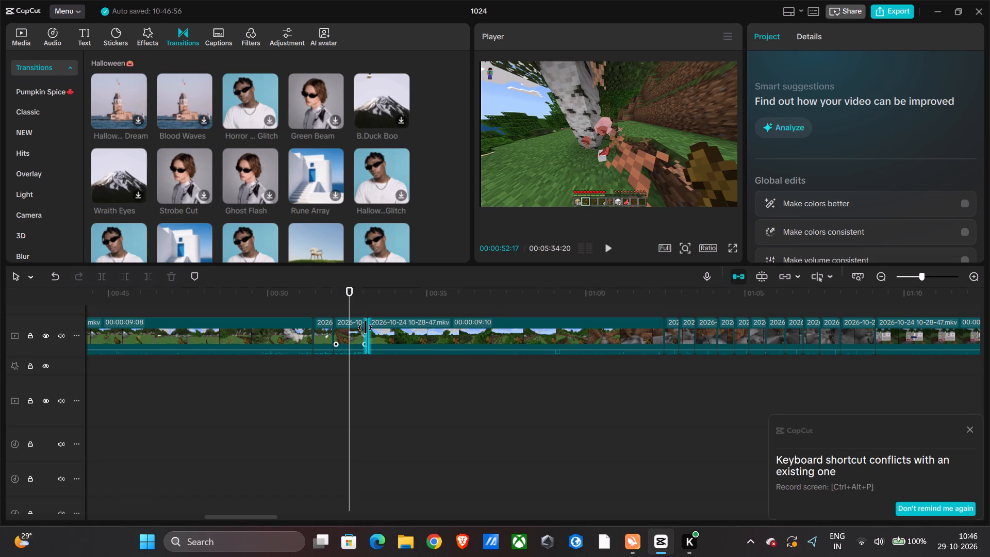
right_click(365, 327)
left_click(365, 327)
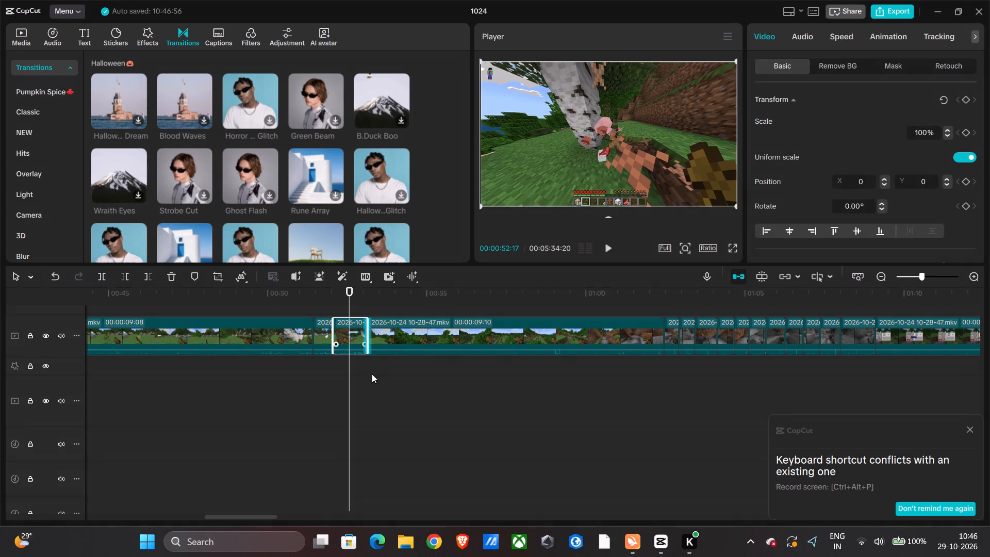
left_click(372, 374)
left_click(371, 368)
right_click(367, 334)
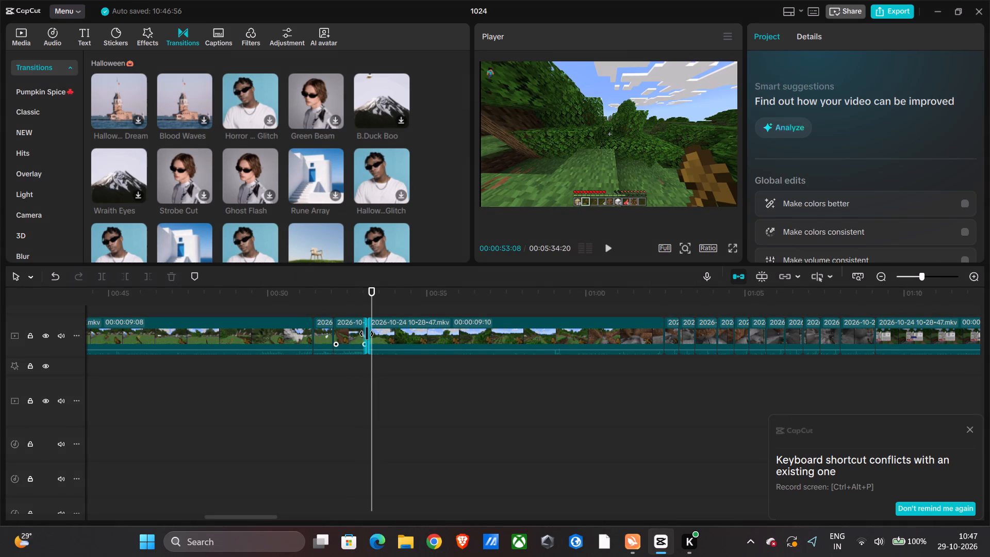
left_click(342, 401)
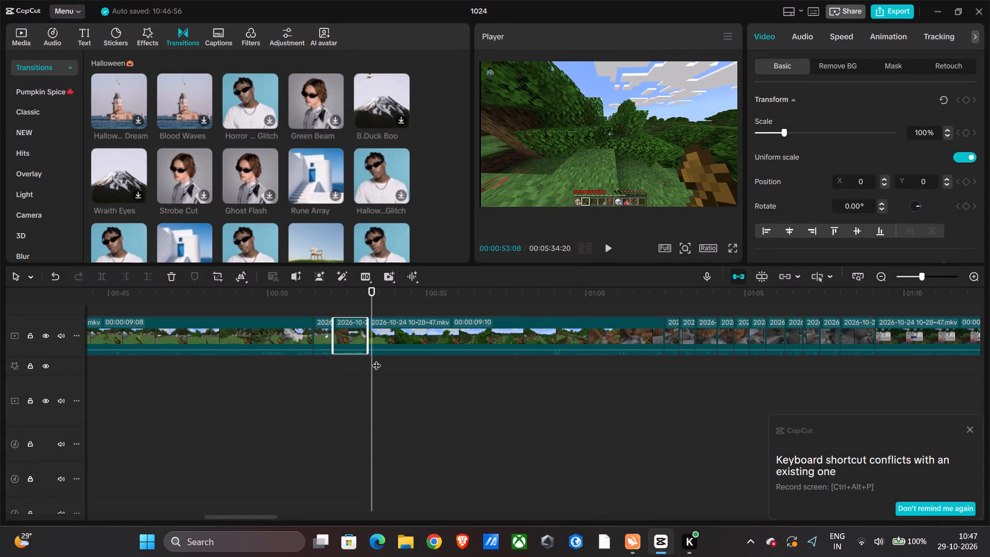
scroll(530, 365, "left", 1)
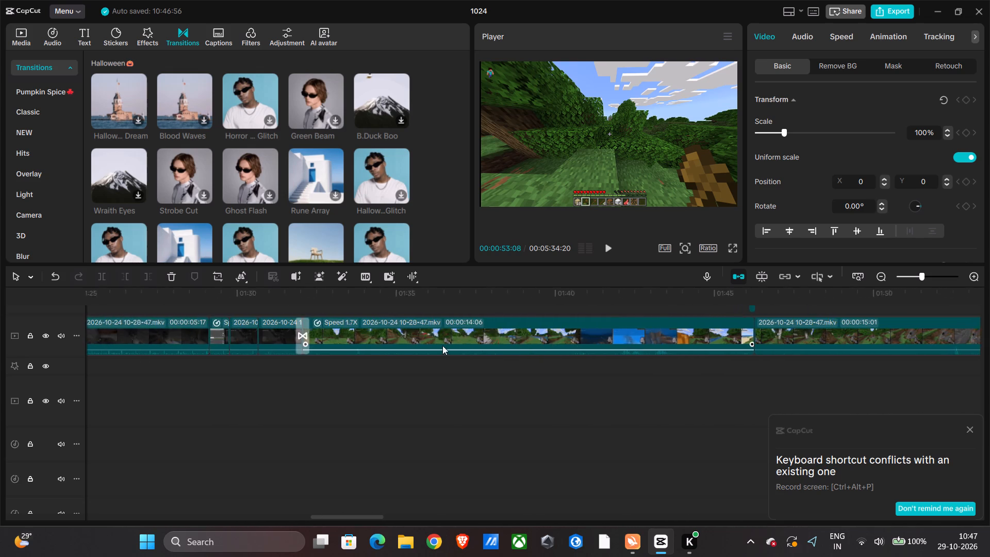
scroll(442, 346, "left", 1)
left_click(438, 335)
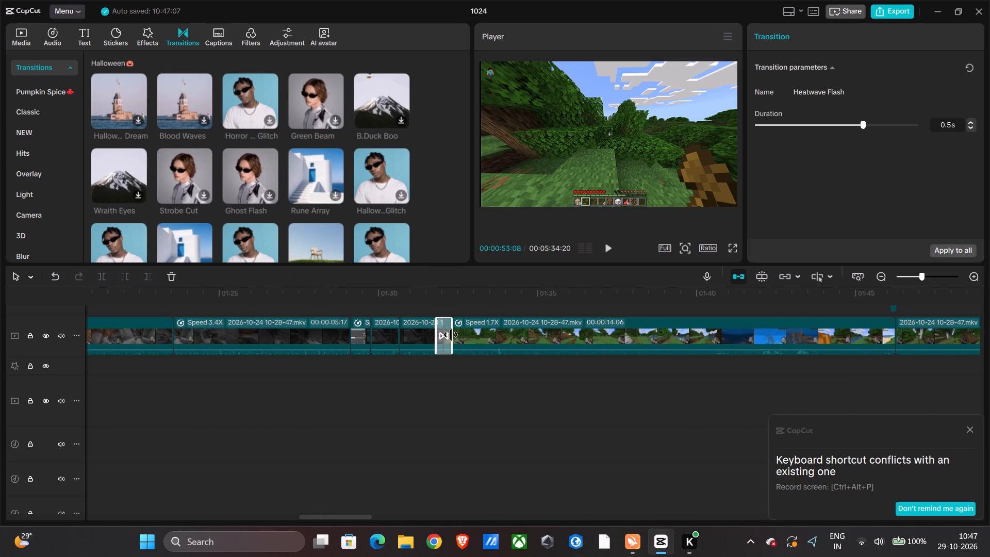
right_click(451, 335)
left_click(445, 329)
right_click(445, 329)
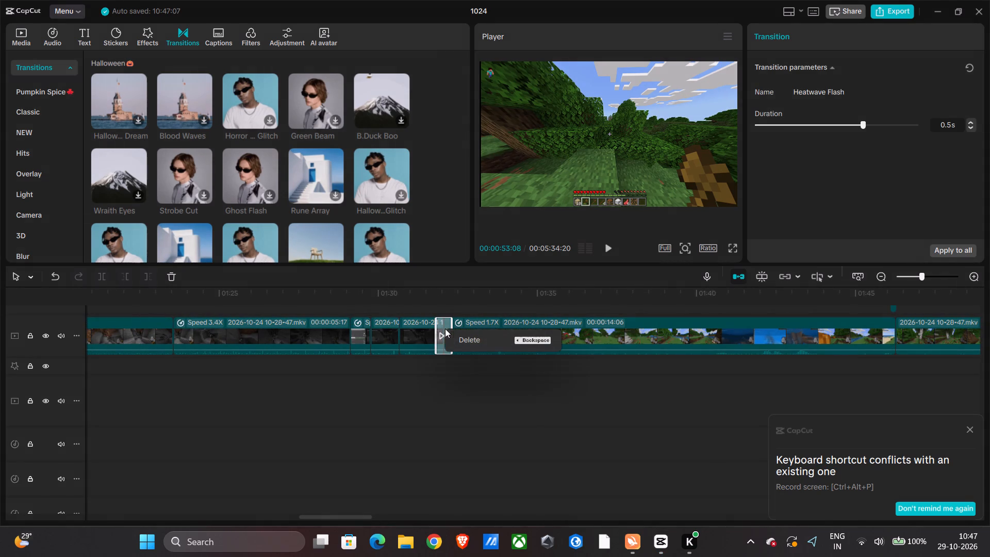
left_click(405, 371)
Return to the cut at about 00:00:53 and look through the Halloween transitions for one to use there.
scroll(405, 371, "right", 1)
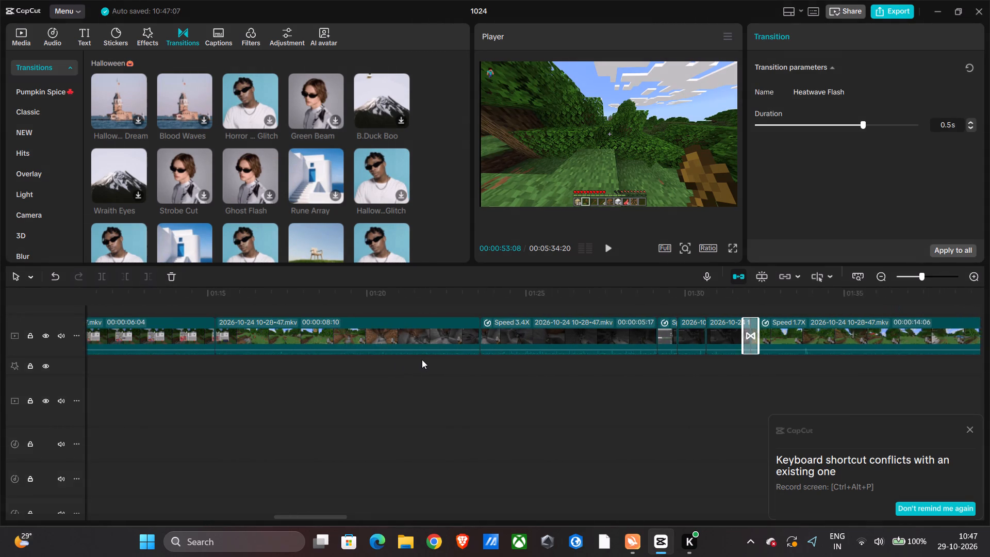
scroll(422, 359, "right", 4)
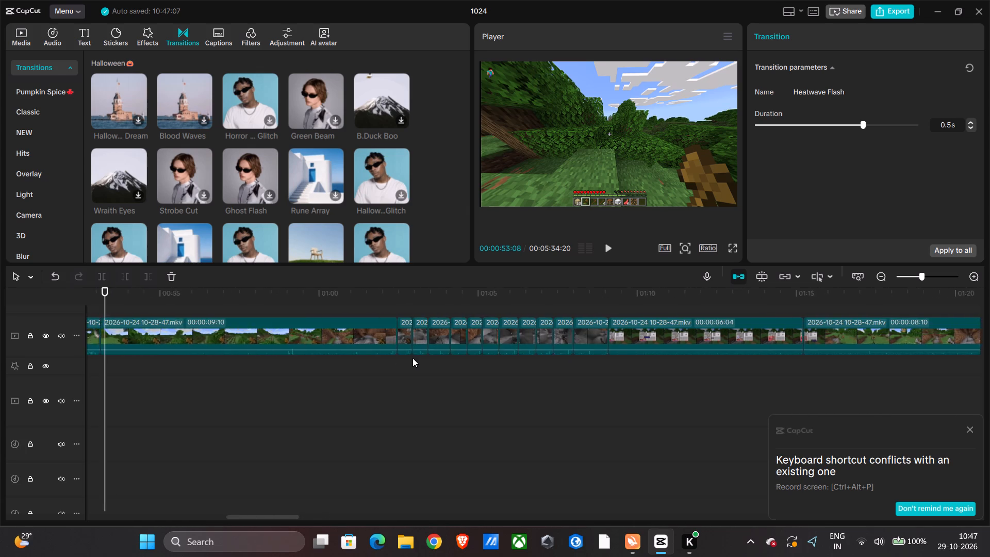
scroll(412, 358, "right", 2)
left_click(352, 364)
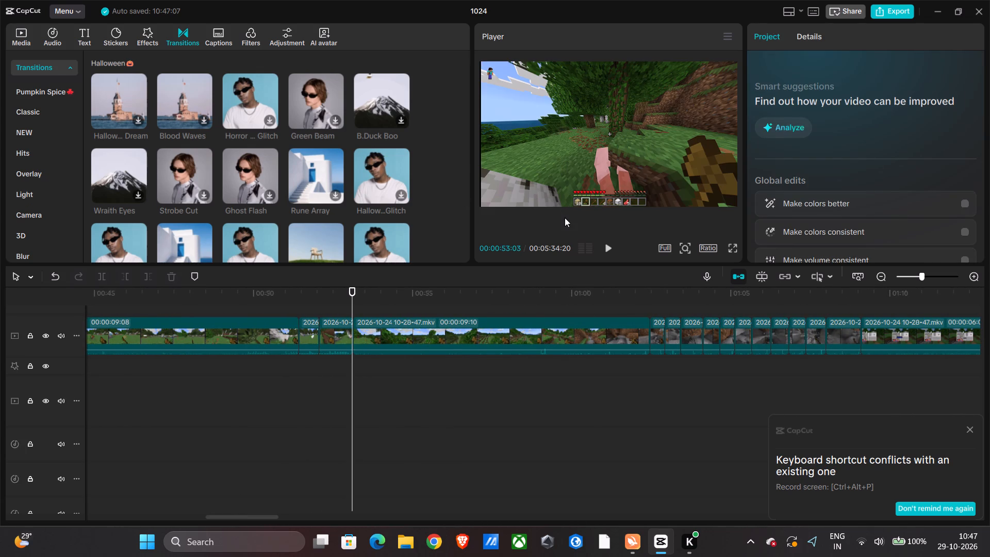
scroll(565, 218, "left", 1)
scroll(135, 200, "down", 1)
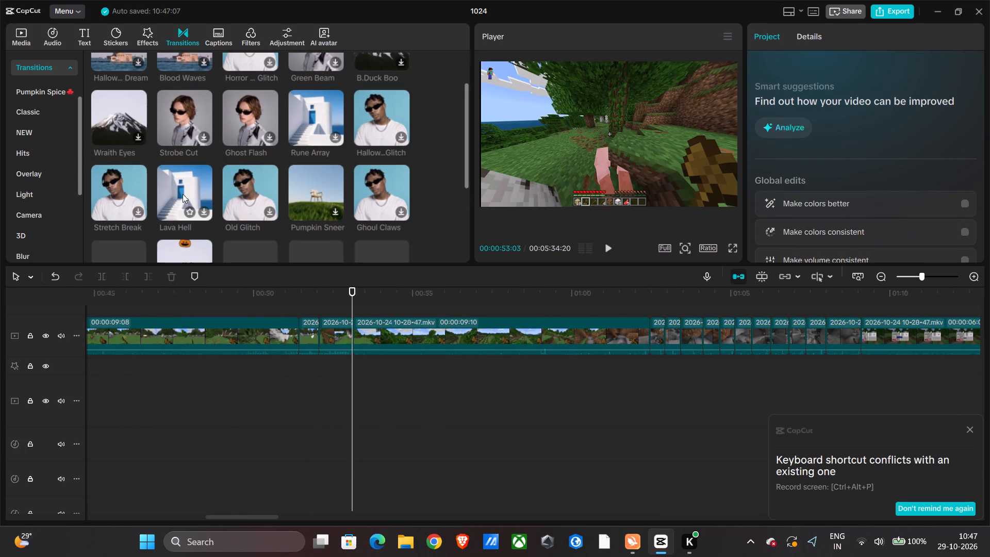
scroll(186, 195, "down", 4)
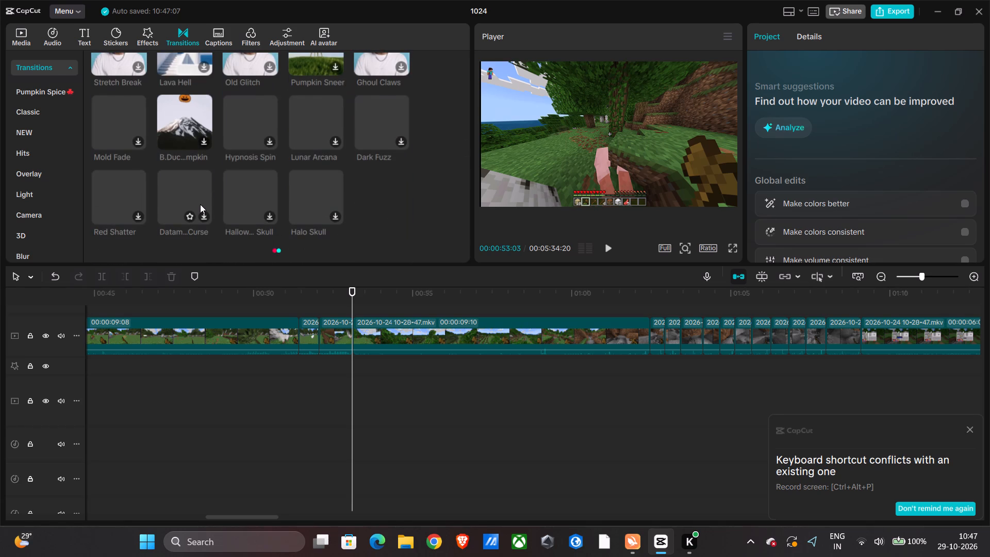
scroll(180, 208, "down", 2)
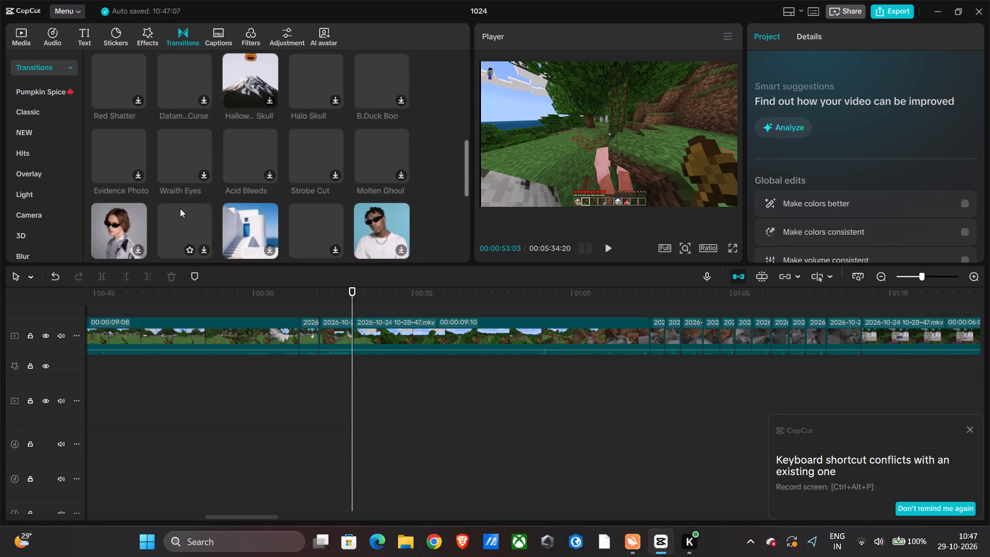
scroll(180, 208, "down", 2)
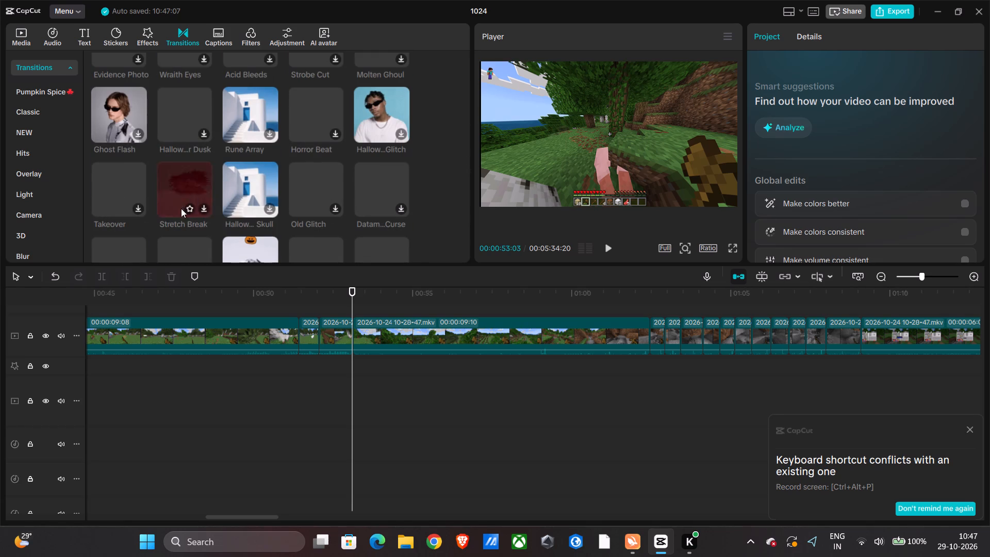
scroll(181, 208, "down", 1)
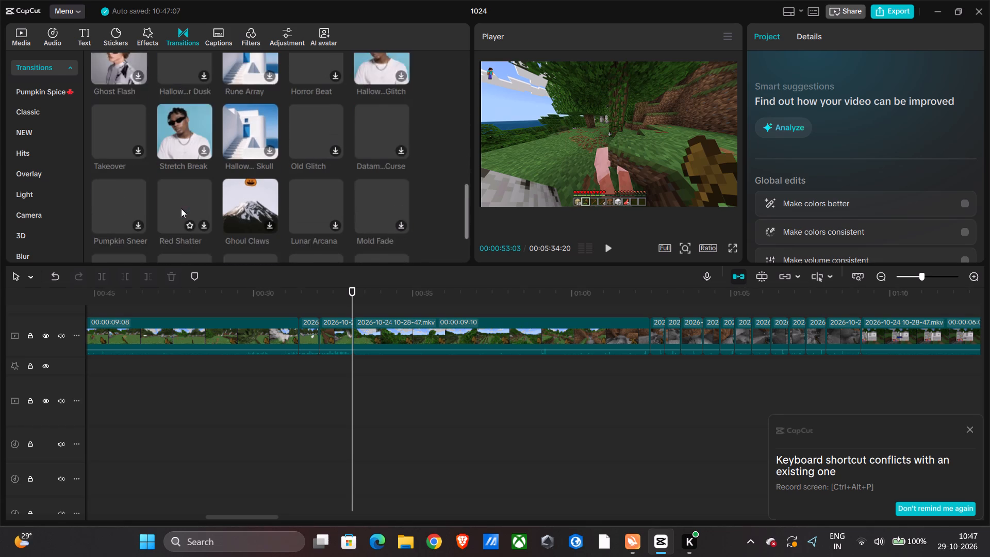
scroll(181, 208, "down", 2)
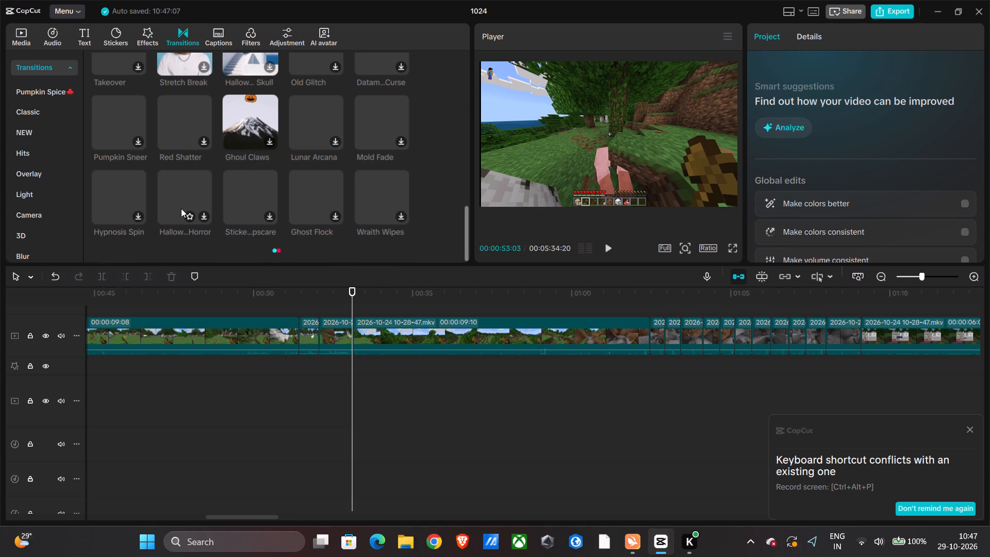
scroll(181, 208, "down", 1)
scroll(15, 228, "down", 3)
scroll(15, 228, "up", 4)
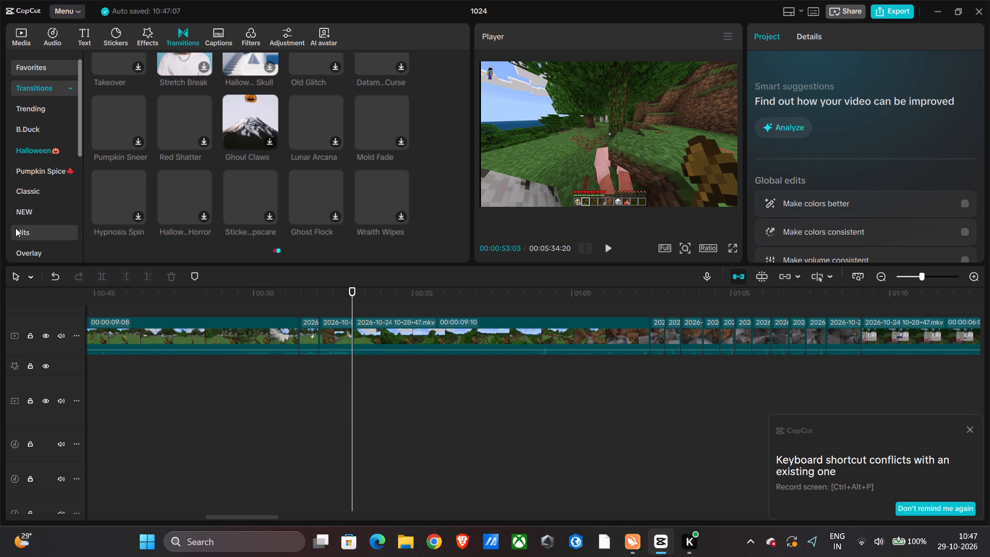
Look through the Classic transitions for one to use on the cut at about 00:00:53.
left_click(40, 187)
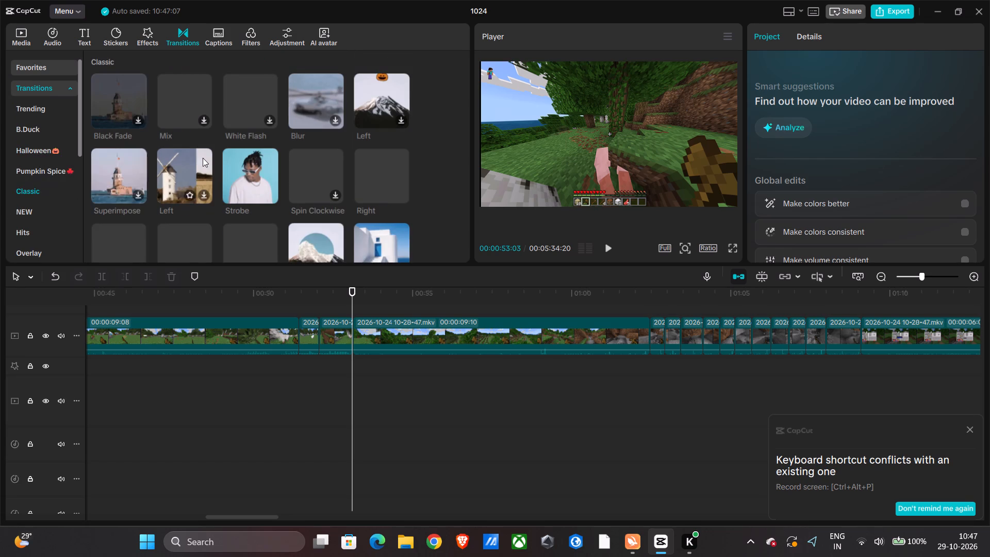
scroll(257, 146, "down", 1)
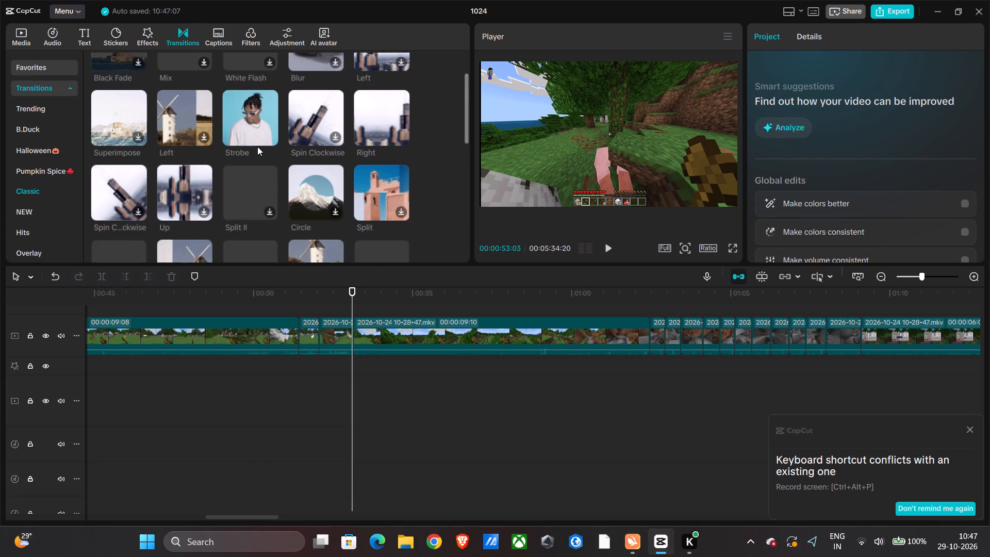
scroll(257, 146, "down", 4)
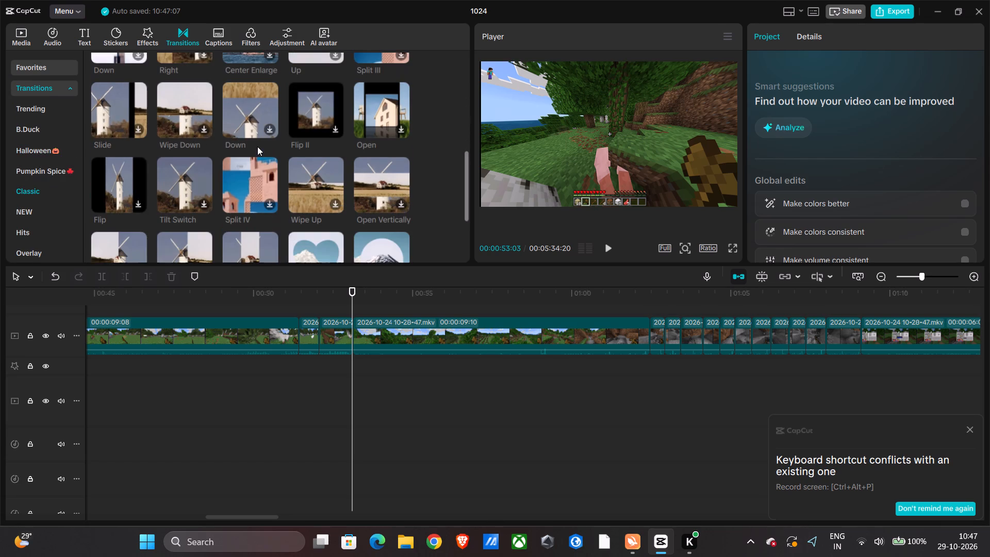
scroll(257, 146, "down", 3)
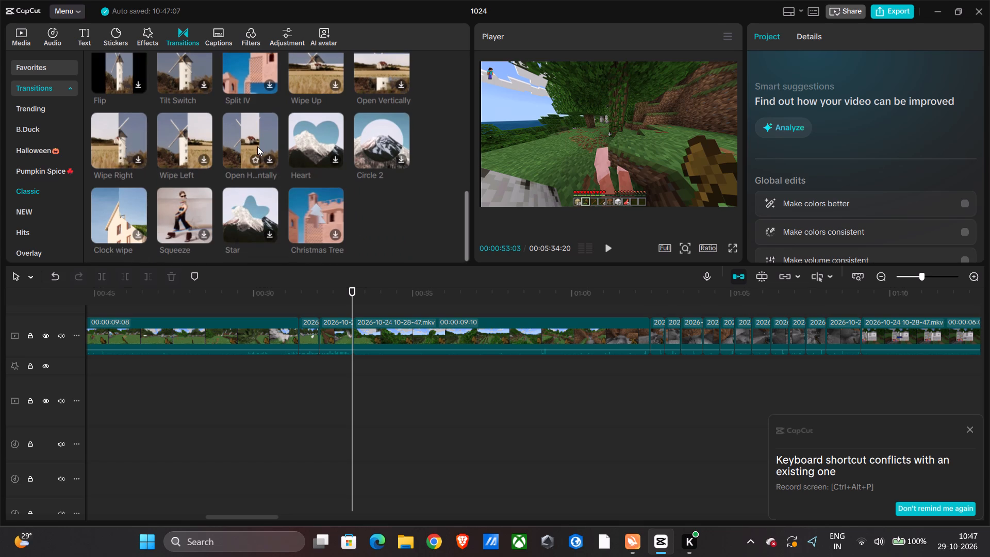
scroll(257, 146, "down", 2)
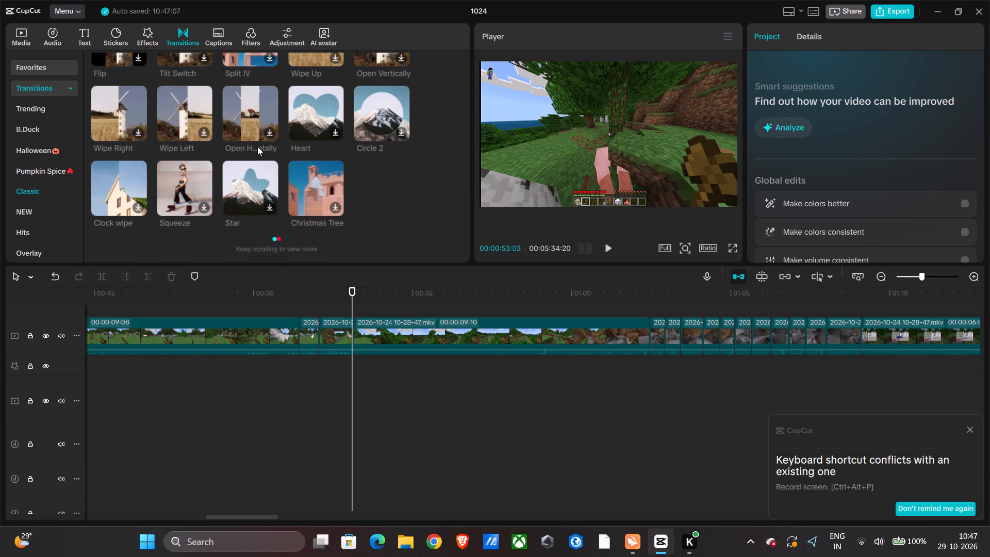
scroll(257, 146, "down", 2)
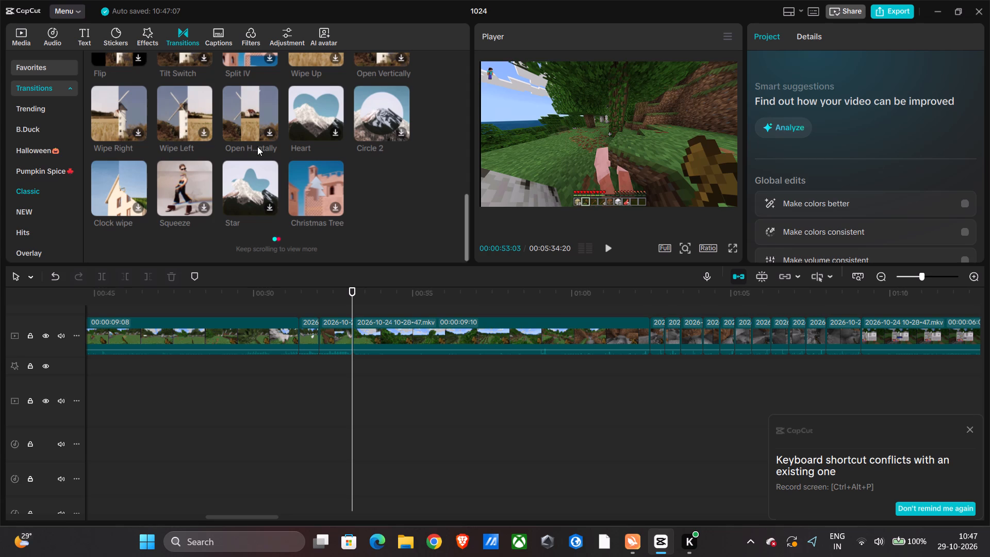
scroll(257, 146, "down", 7)
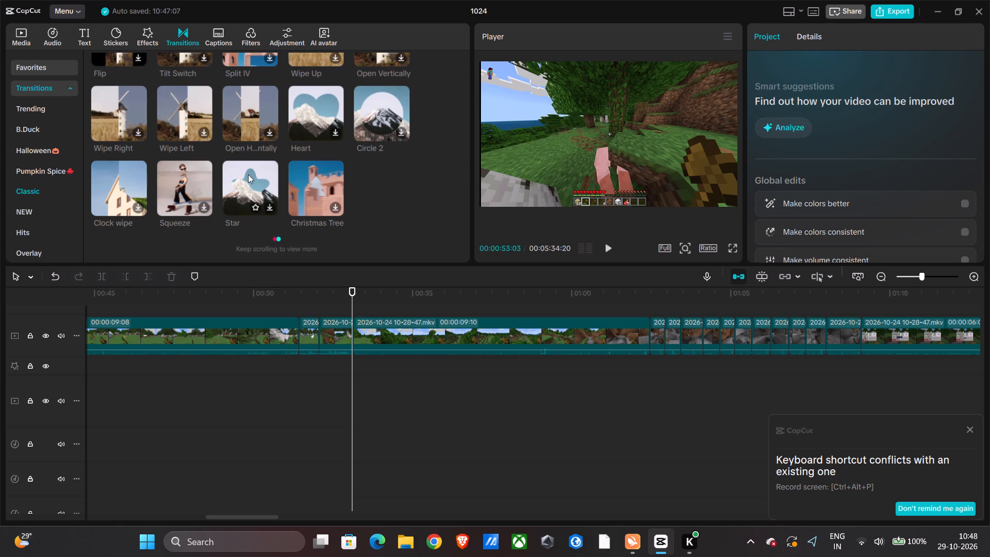
Collapse the transition categories and check the favorite transitions.
scroll(173, 130, "up", 4)
scroll(36, 74, "up", 1)
right_click(49, 89)
left_click(49, 89)
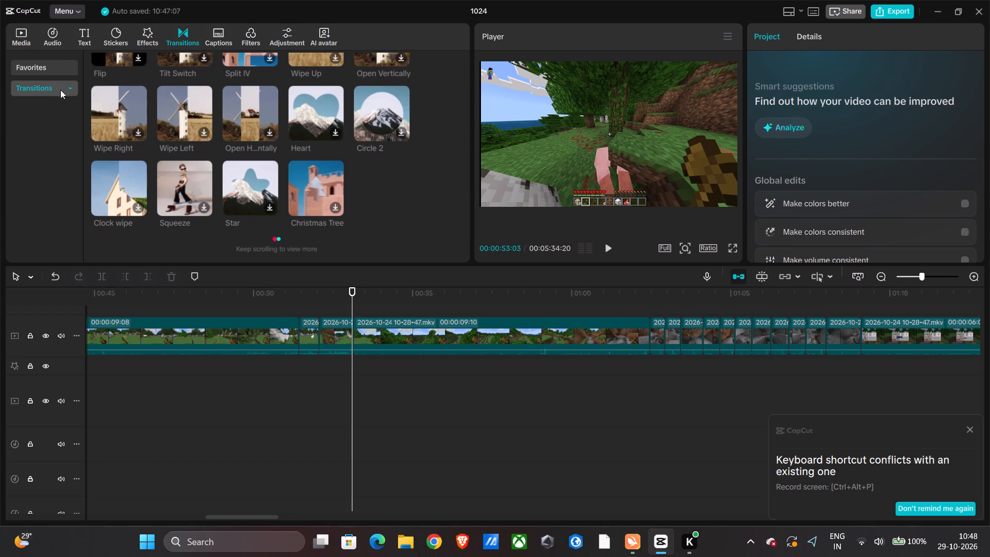
left_click(62, 90)
left_click(57, 74)
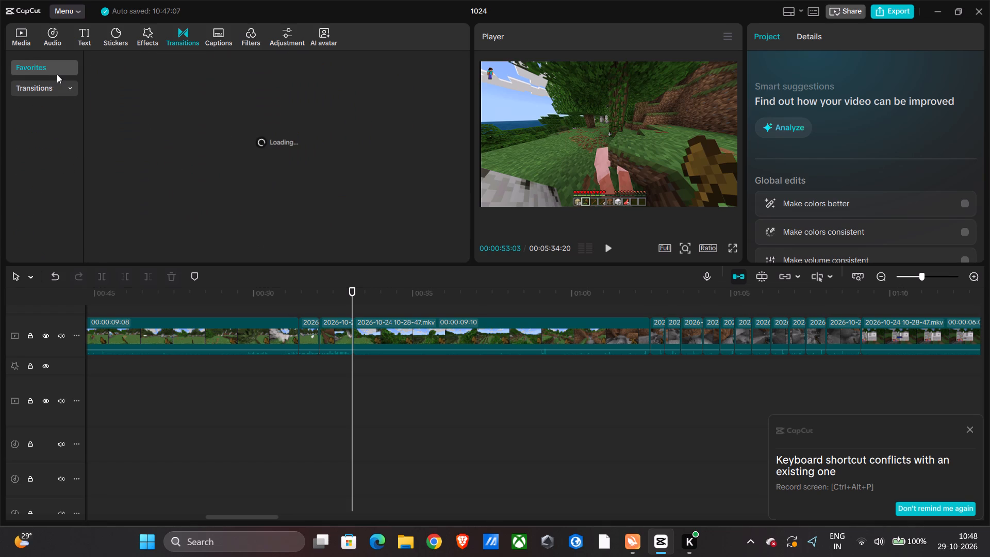
left_click(57, 74)
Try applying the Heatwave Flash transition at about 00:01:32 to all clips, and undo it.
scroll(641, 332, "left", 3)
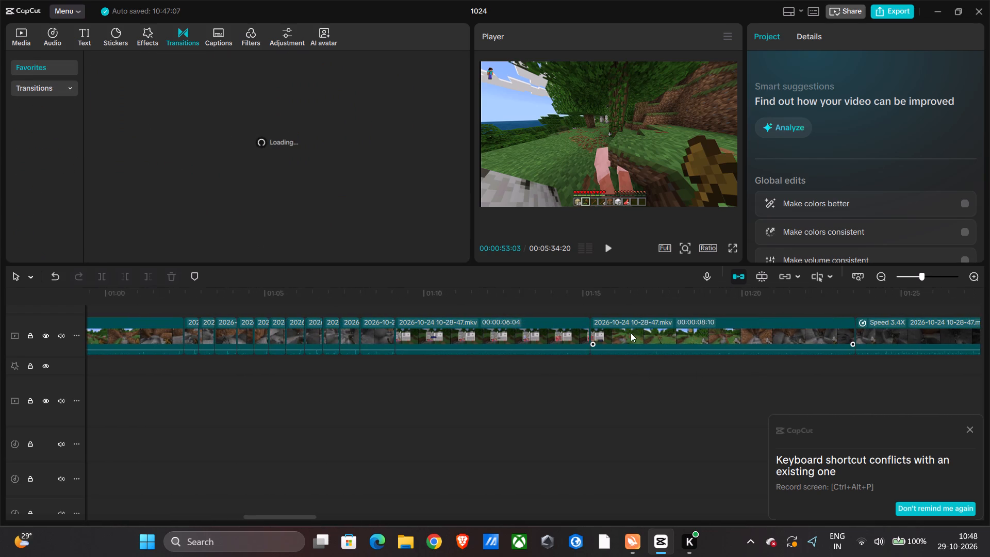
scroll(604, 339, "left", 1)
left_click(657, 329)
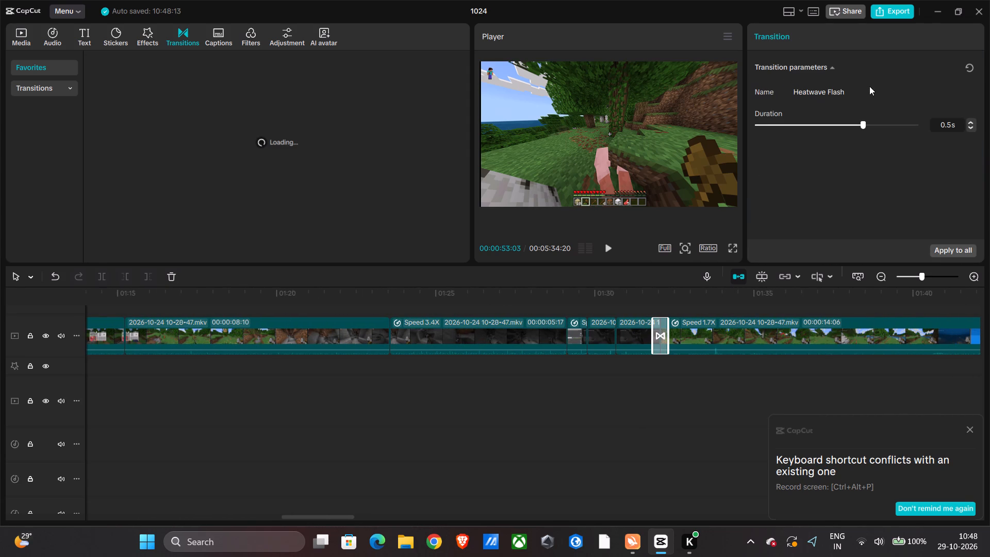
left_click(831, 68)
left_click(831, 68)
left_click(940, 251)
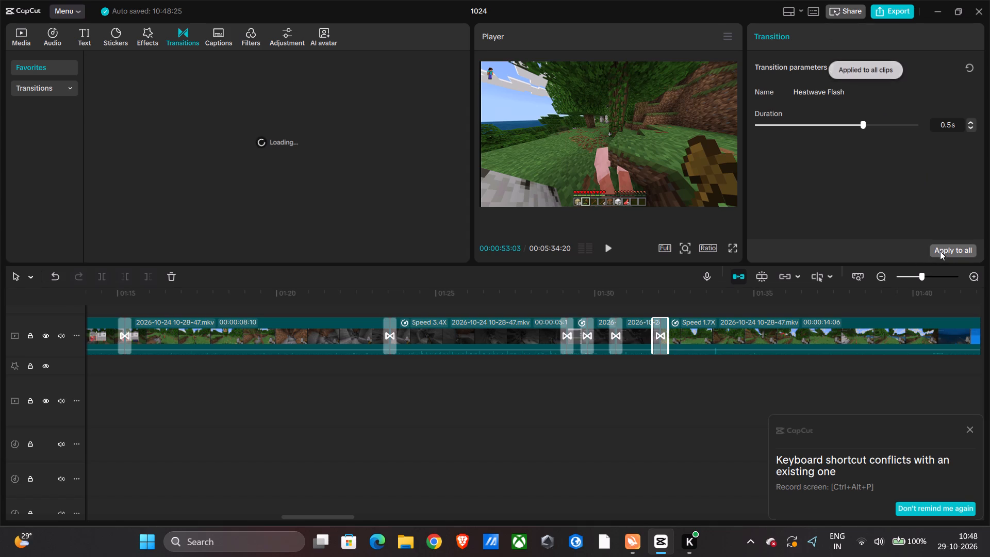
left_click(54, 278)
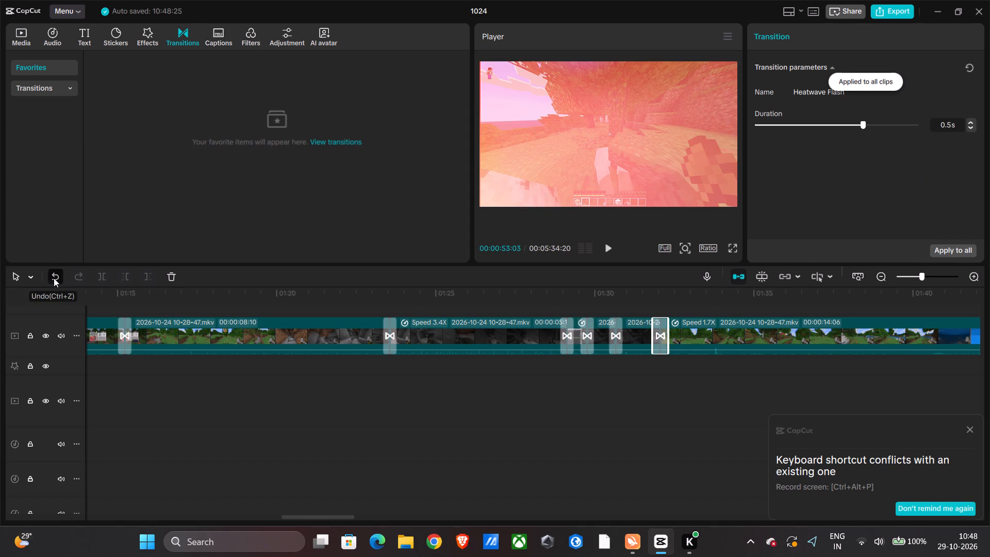
Look through the transition categories for one that offers Heatwave Flash for the cut at about 00:00:53.
scroll(181, 346, "right", 1)
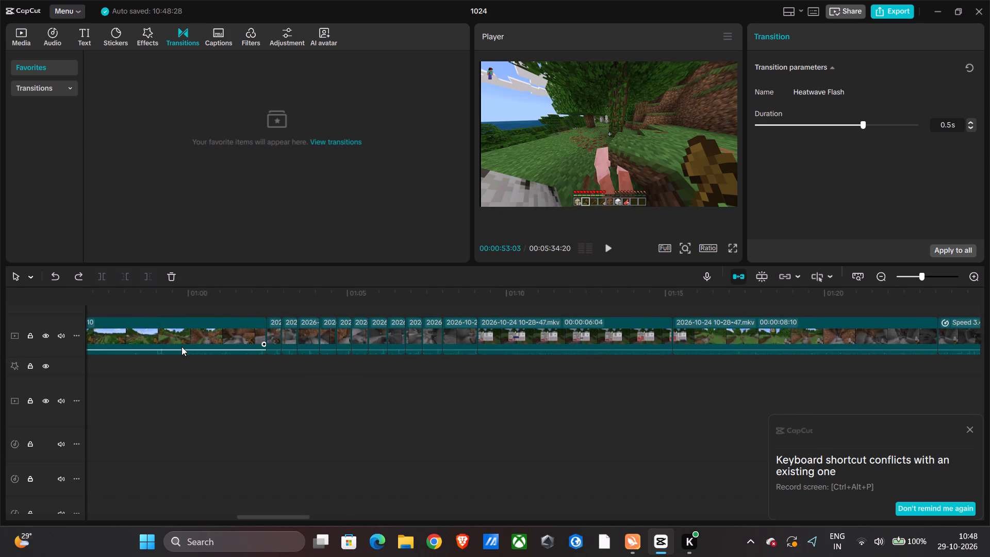
scroll(181, 347, "right", 2)
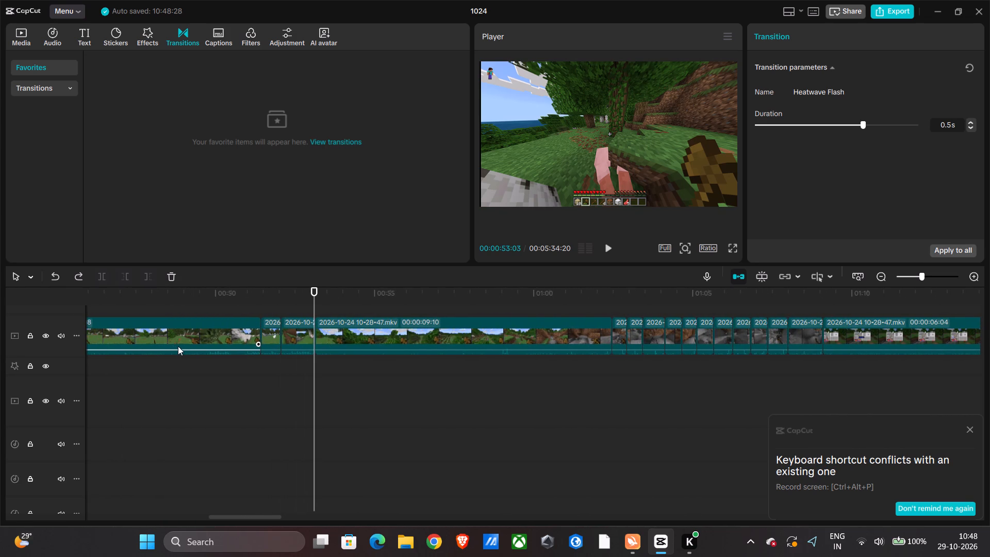
scroll(184, 347, "right", 1)
left_click(333, 142)
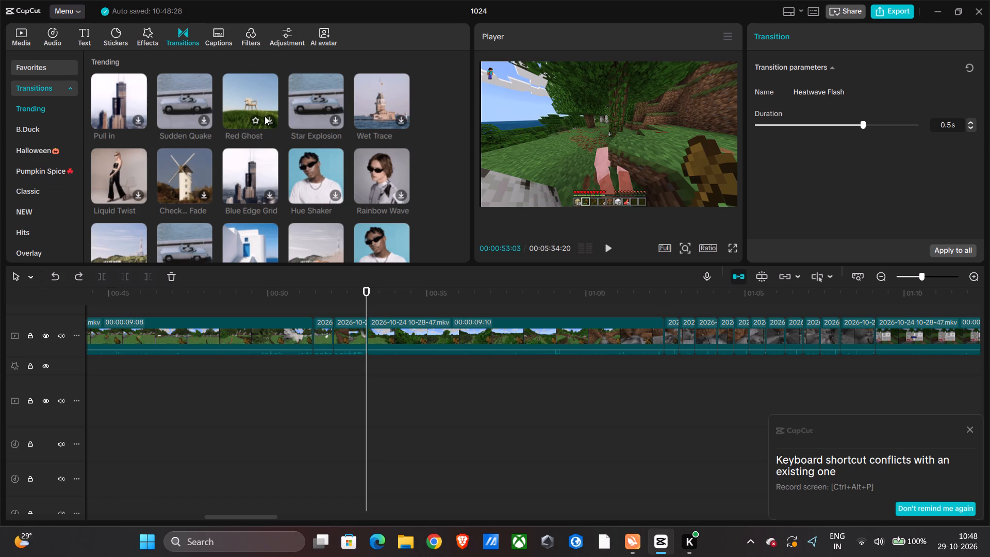
scroll(51, 217, "down", 8)
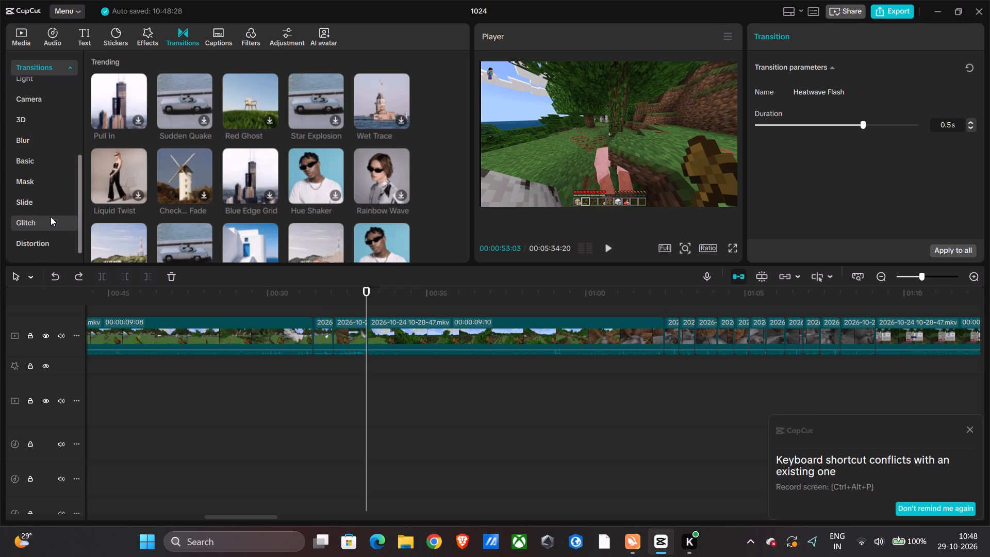
scroll(51, 217, "up", 10)
scroll(8, 184, "down", 6)
left_click(32, 201)
scroll(37, 192, "up", 2)
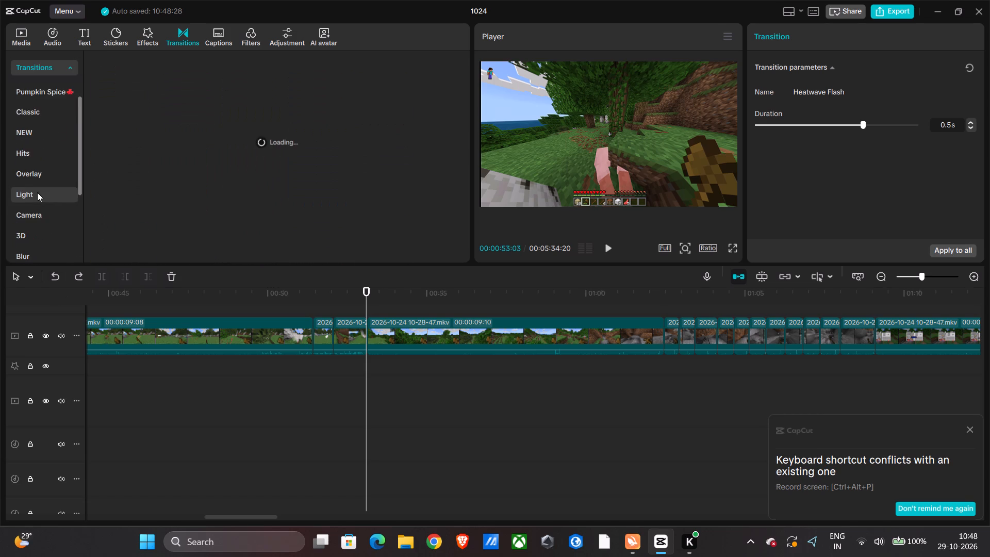
scroll(37, 192, "up", 3)
scroll(37, 192, "down", 5)
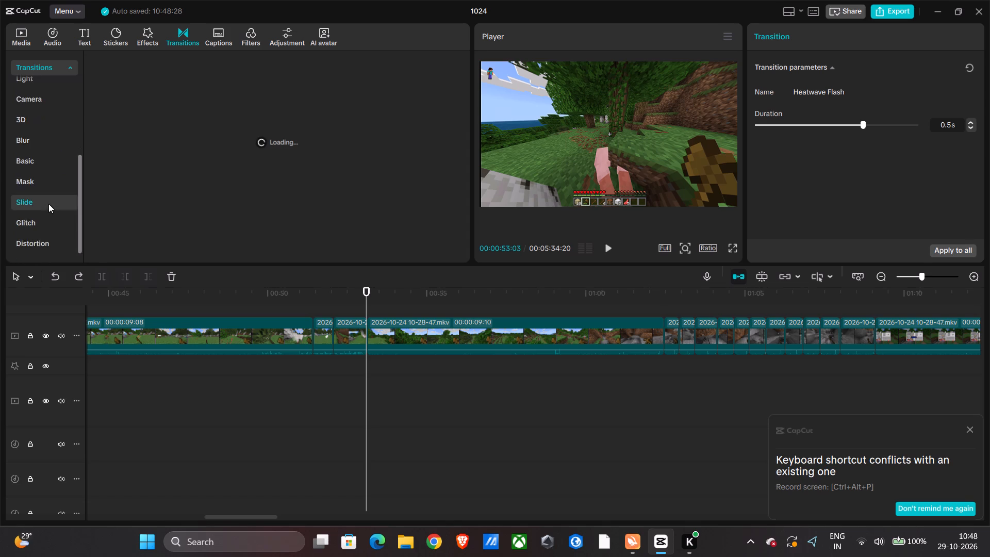
scroll(48, 204, "up", 2)
Add the Heatwave Flash transition from the Light category to the cut at about 00:00:53.
left_click(50, 191)
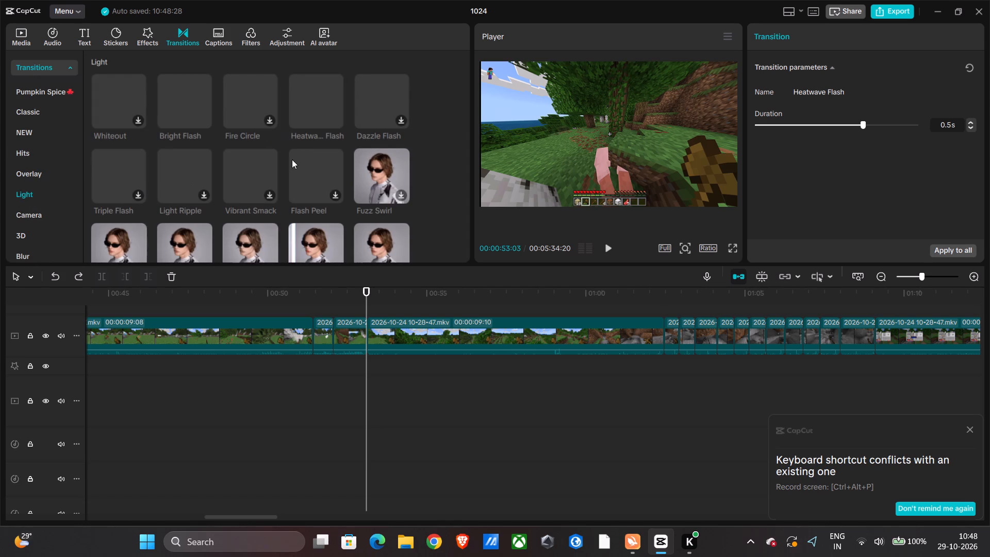
left_click(365, 325)
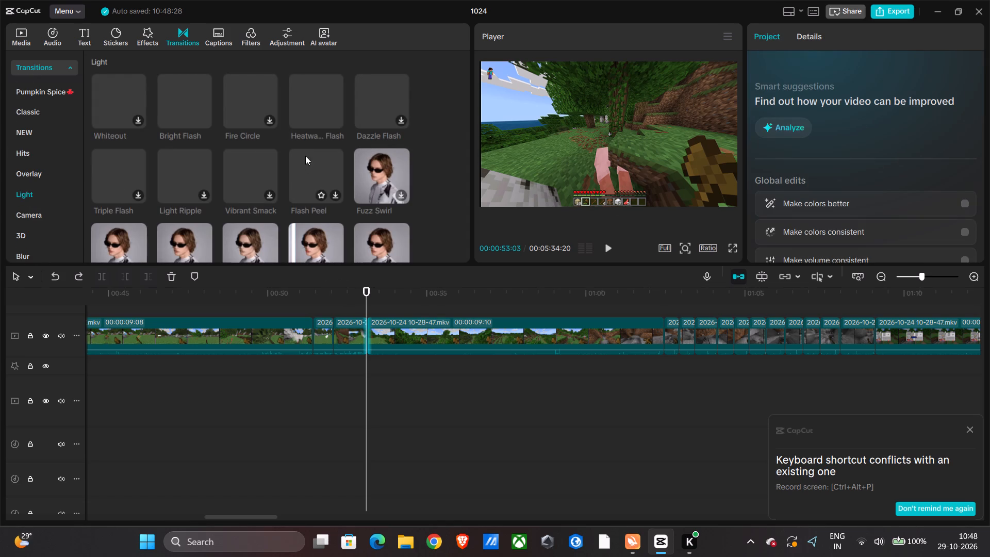
left_click(336, 122)
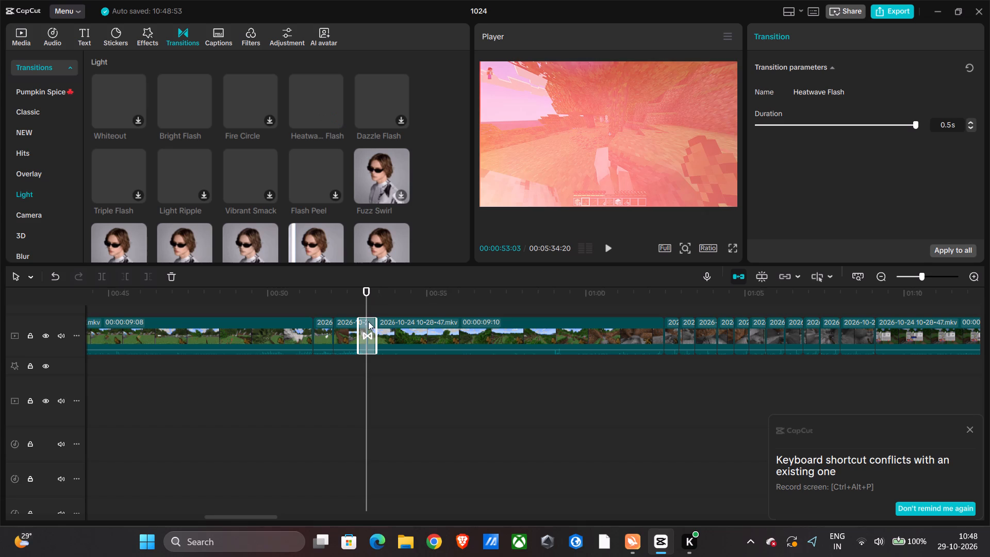
Shorten the Heatwave Flash transition at about 00:00:53 and play back the cut.
left_click_drag(373, 325, 369, 341)
left_click(350, 368)
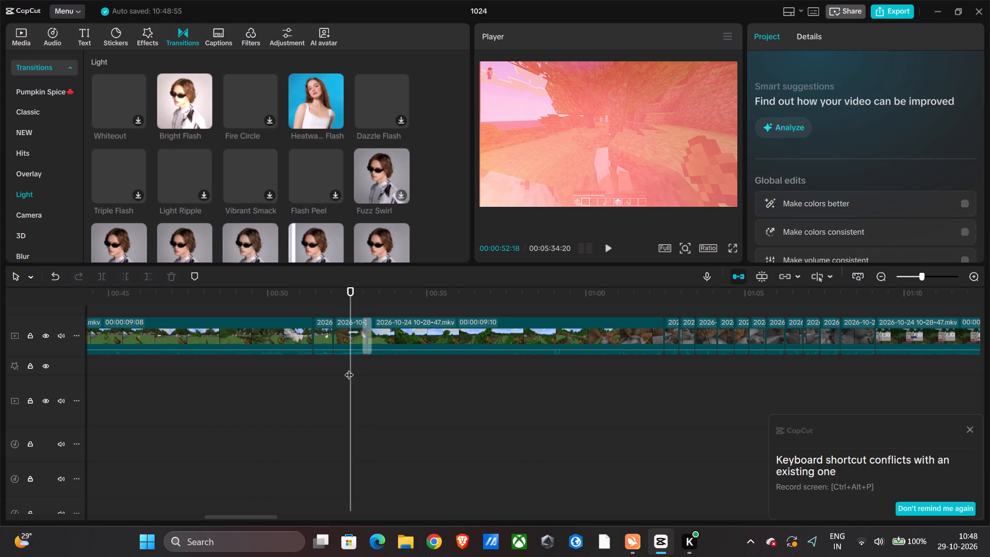
key("space")
key("space")
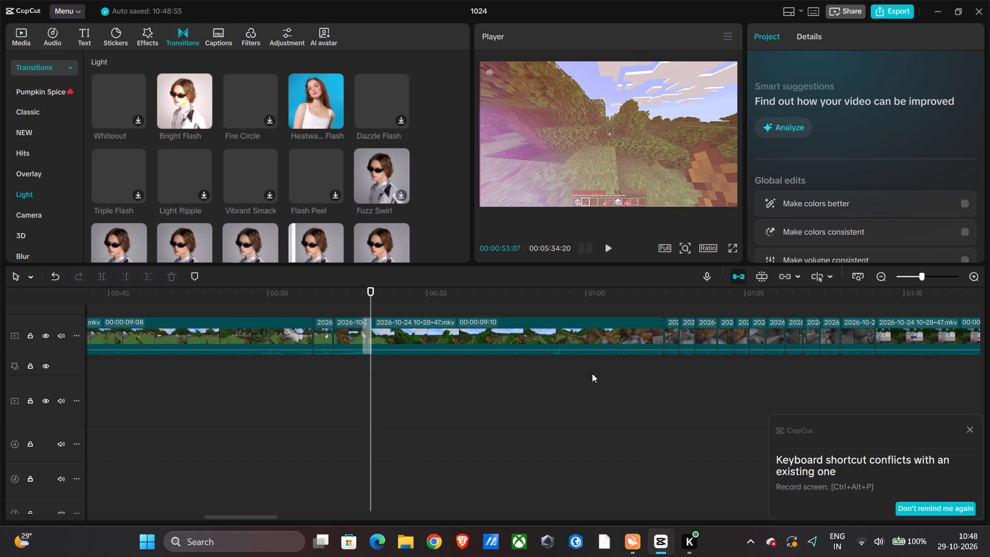
Copy the short "Cam…" sound effect under the transition at about 00:01:32 and paste it at 00:00:52:27, just before the shortened transition.
scroll(581, 373, "left", 5)
scroll(596, 374, "right", 1)
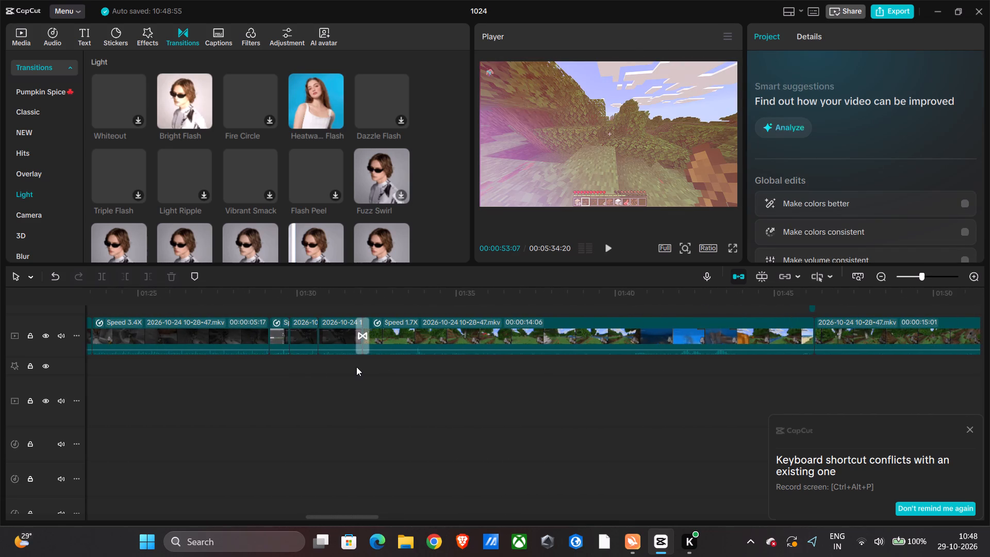
left_click(356, 367)
scroll(356, 367, "down", 3)
left_click(364, 428)
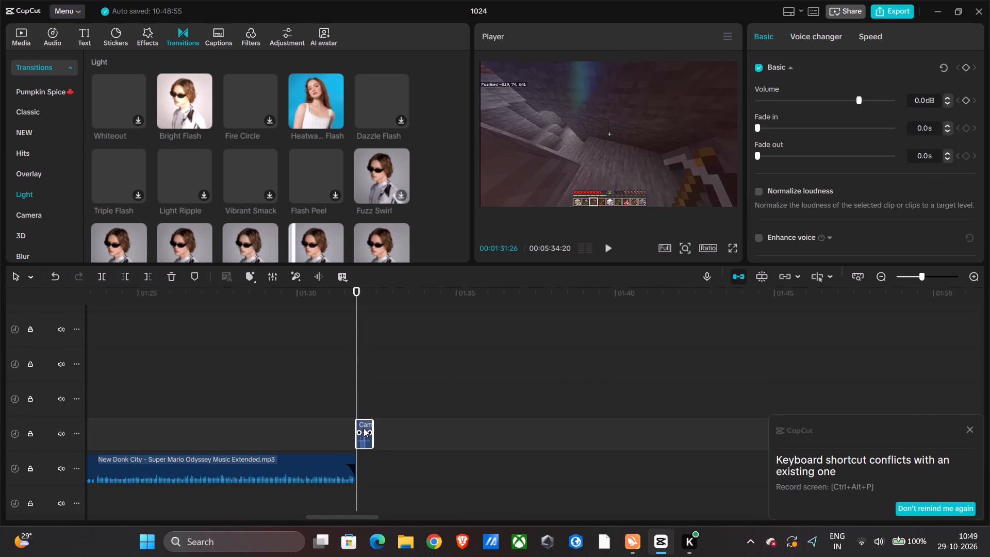
key("ctrl+c")
scroll(343, 384, "up", 2)
scroll(333, 370, "right", 2)
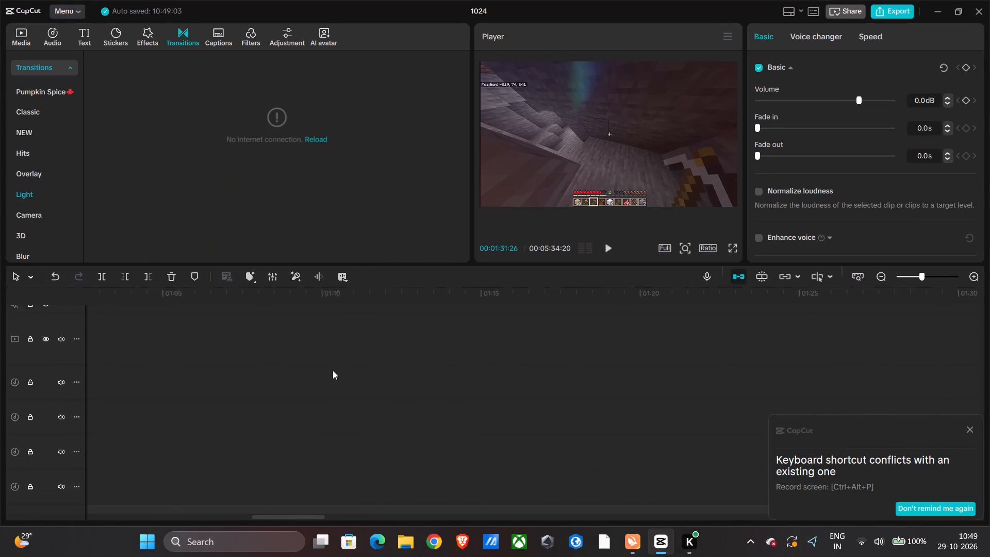
scroll(333, 370, "right", 1)
scroll(333, 370, "up", 1)
scroll(333, 370, "right", 2)
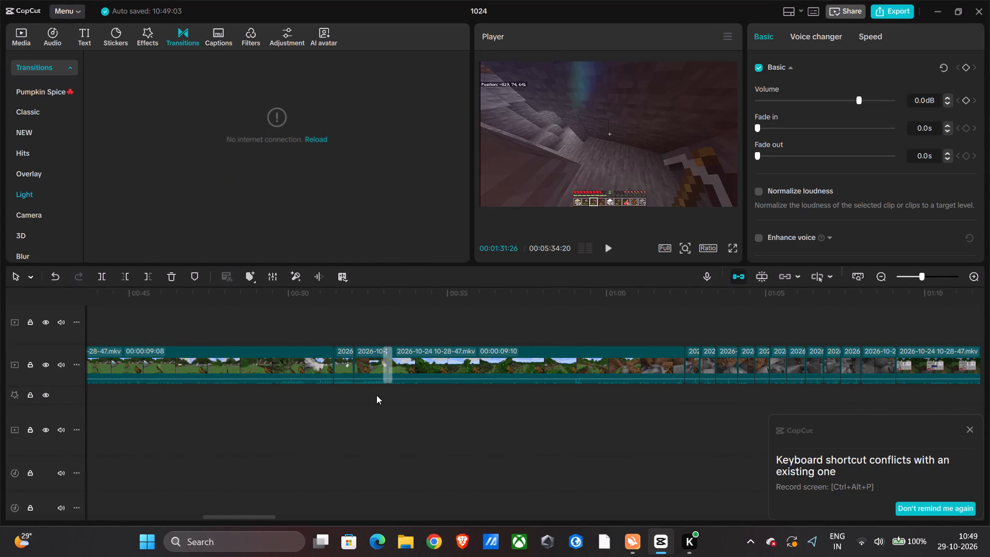
left_click(381, 390)
key("ctrl+v")
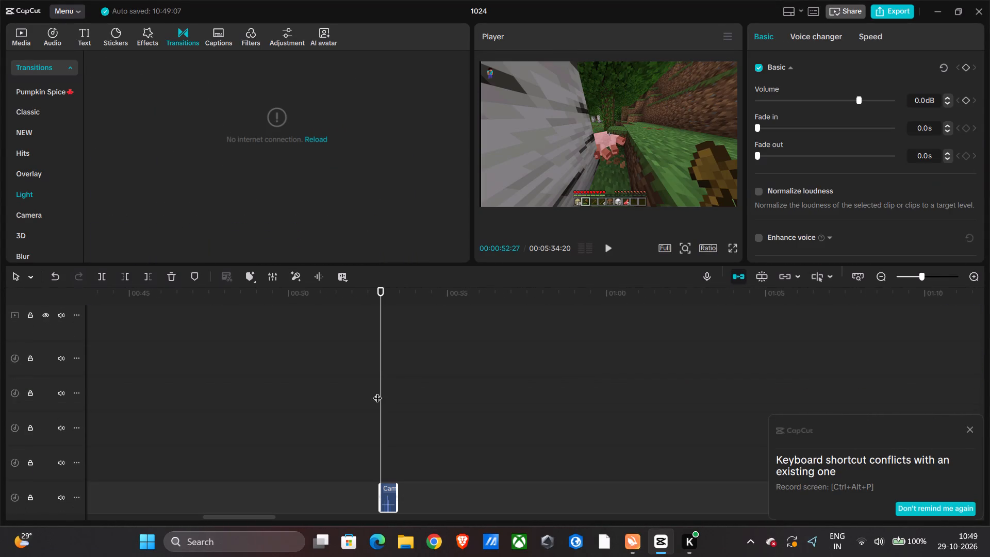
Play back the section from about 00:00:51 through the cut at about 00:00:53 to check the flash with its sound.
key("space")
scroll(377, 391, "up", 2)
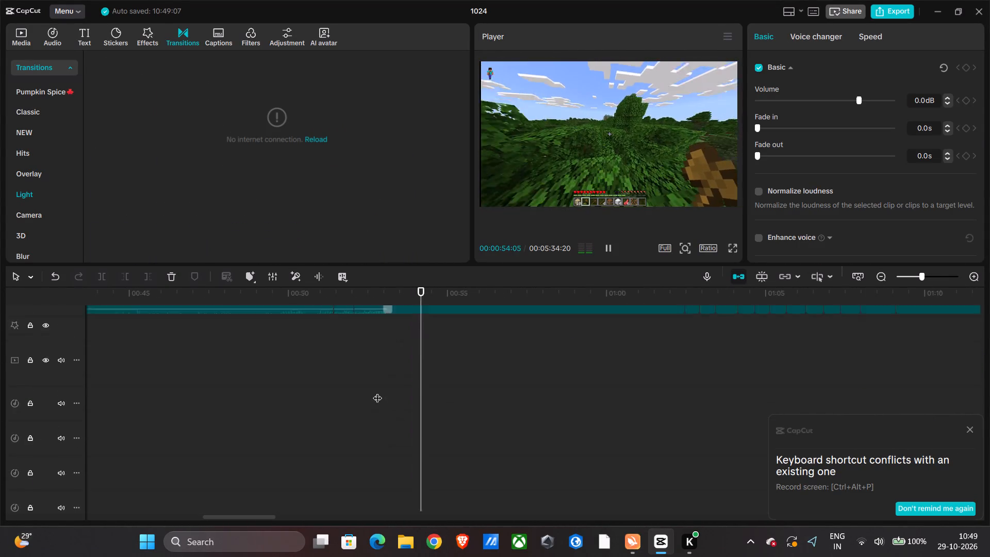
scroll(377, 391, "up", 2)
scroll(369, 398, "down", 1)
left_click_drag(324, 409, 311, 396)
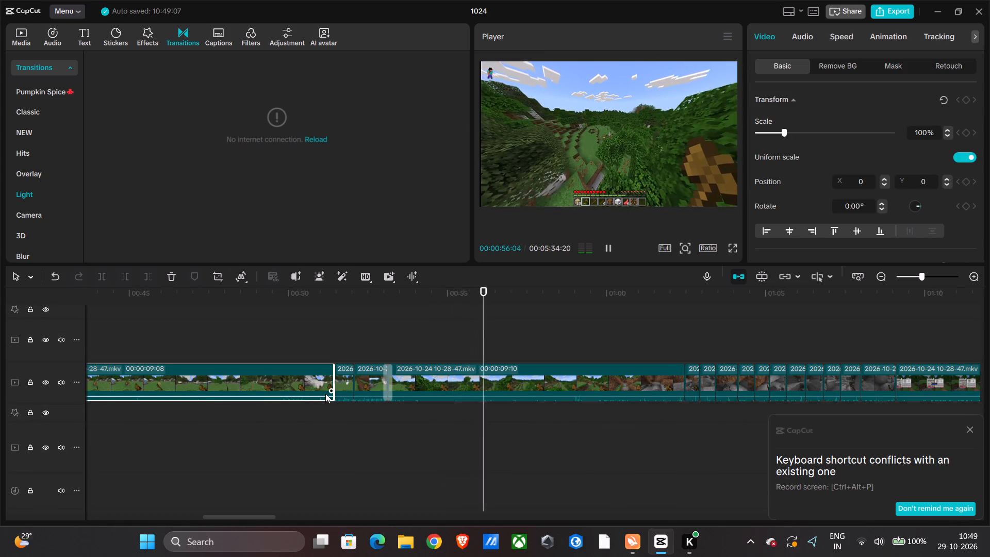
scroll(324, 394, "down", 1)
left_click(339, 377)
key("space")
key("space")
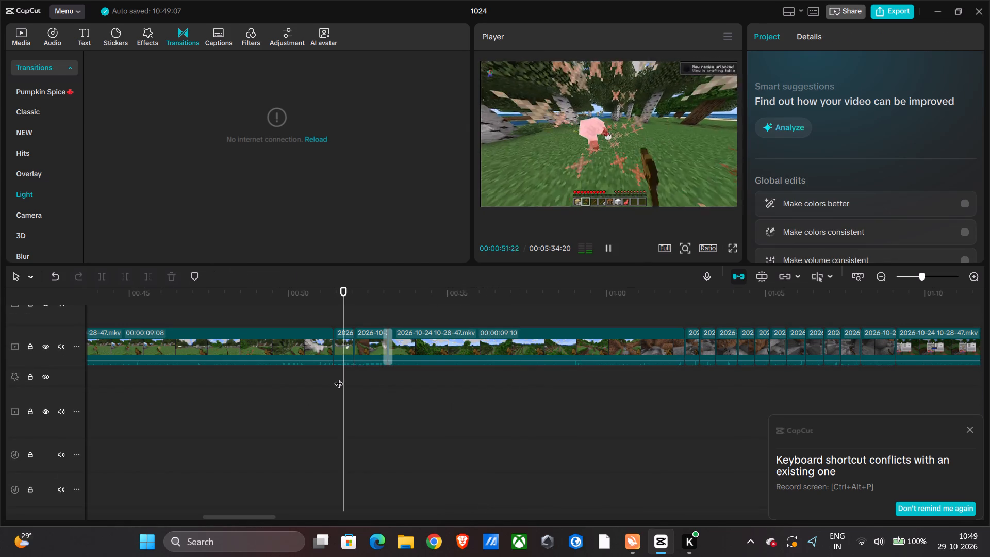
key("space")
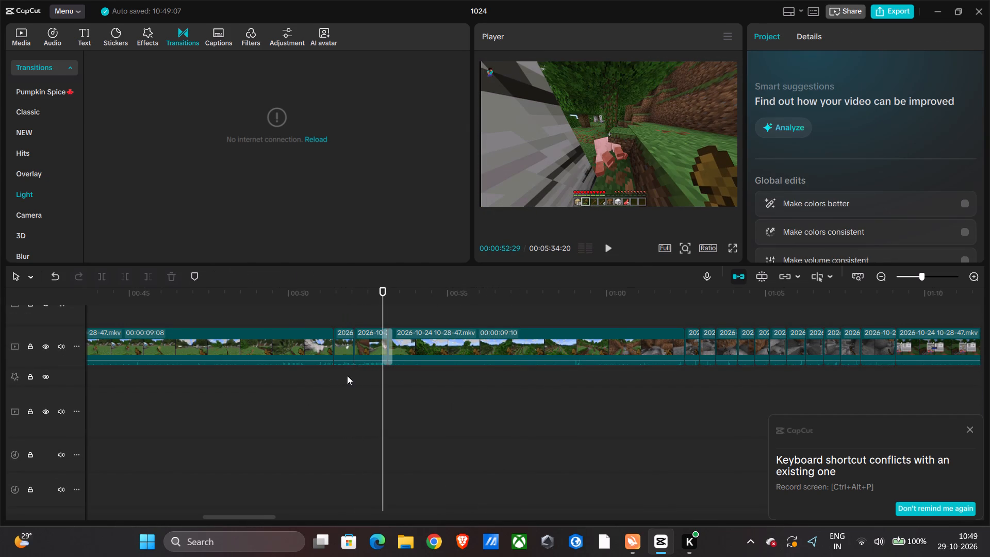
Delete the New Donk City music segment running from about 00:00:53 to 00:01:01.
scroll(351, 375, "down", 2)
scroll(352, 375, "up", 1)
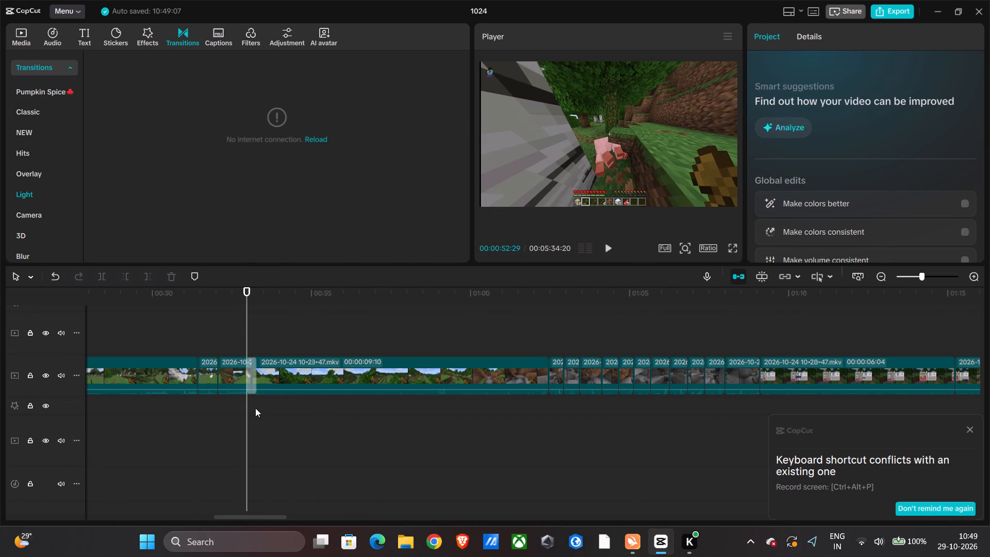
left_click(252, 402)
scroll(252, 402, "down", 3)
scroll(262, 445, "down", 1)
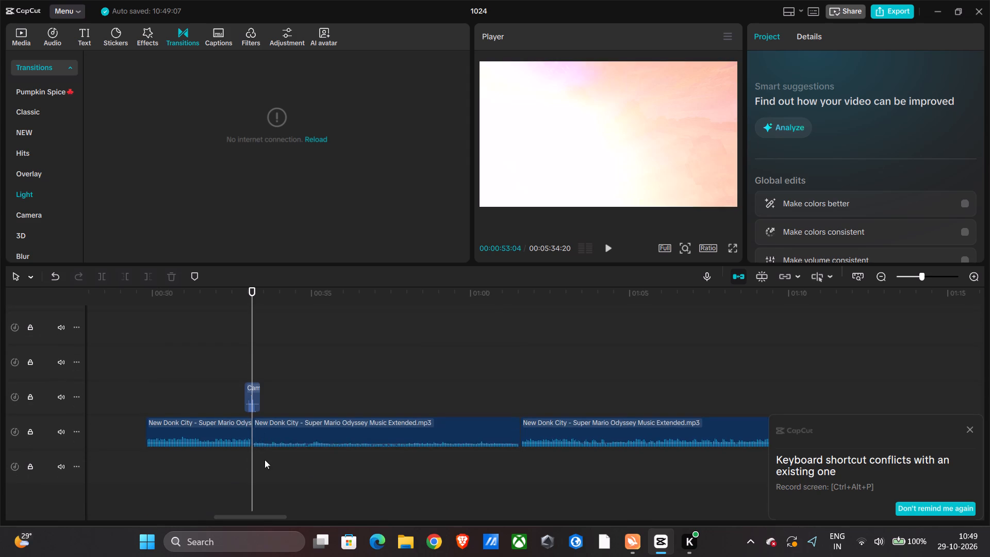
left_click(262, 435)
scroll(262, 435, "up", 1)
key("BackSpace")
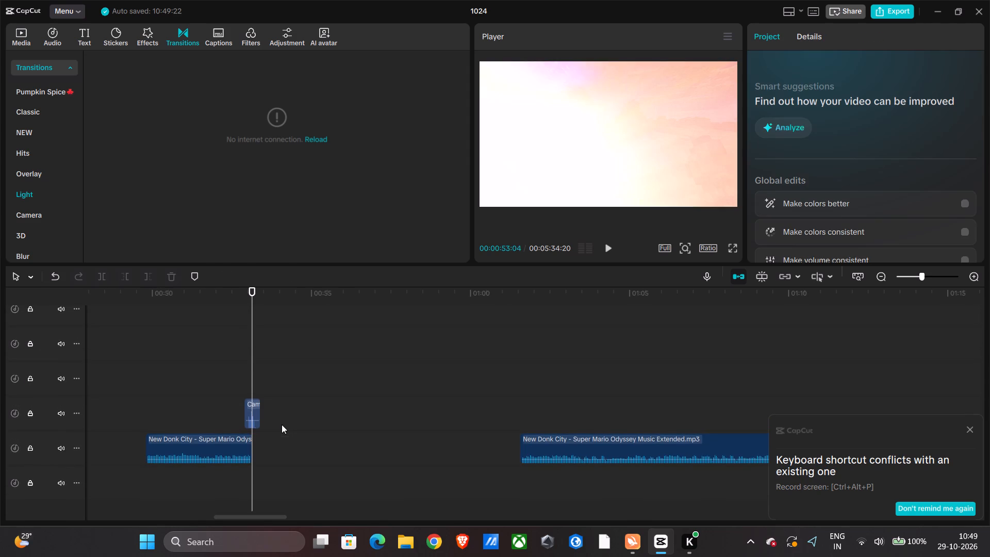
Play the footage after the cut at about 00:00:53 up to the crafting scene at about 00:01:10.
scroll(293, 422, "up", 4)
right_click(293, 422)
key("space")
left_click(362, 371)
key("space")
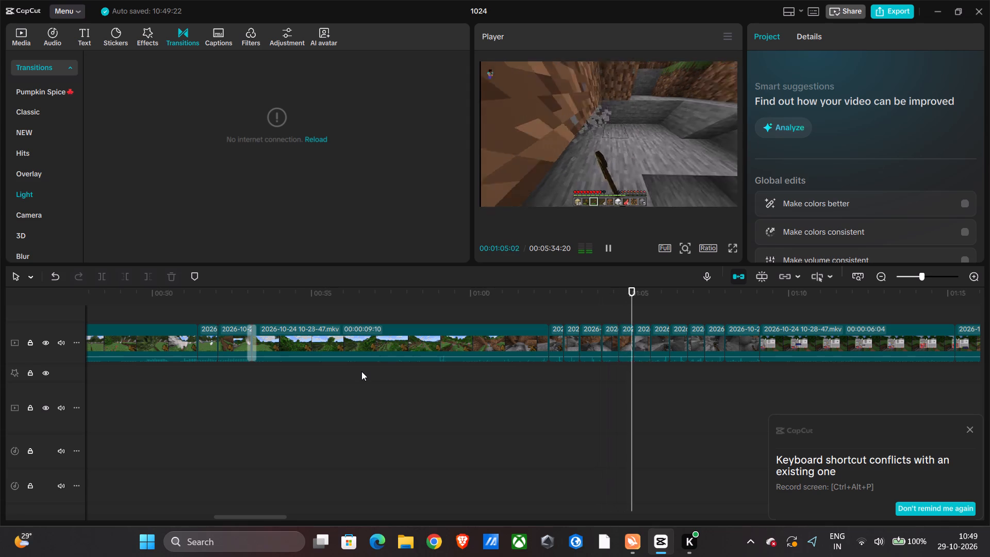
scroll(361, 371, "left", 1)
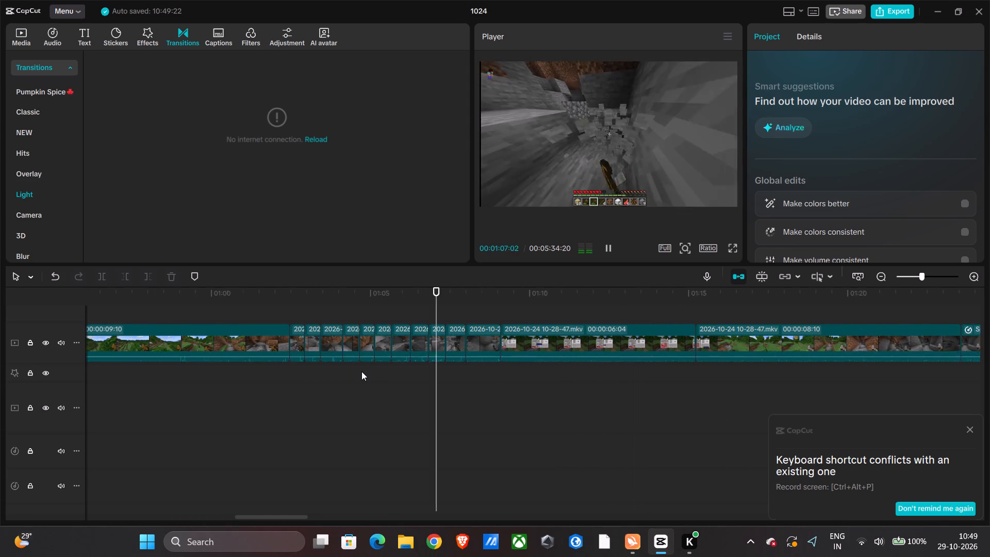
scroll(361, 371, "left", 2)
scroll(361, 371, "down", 1)
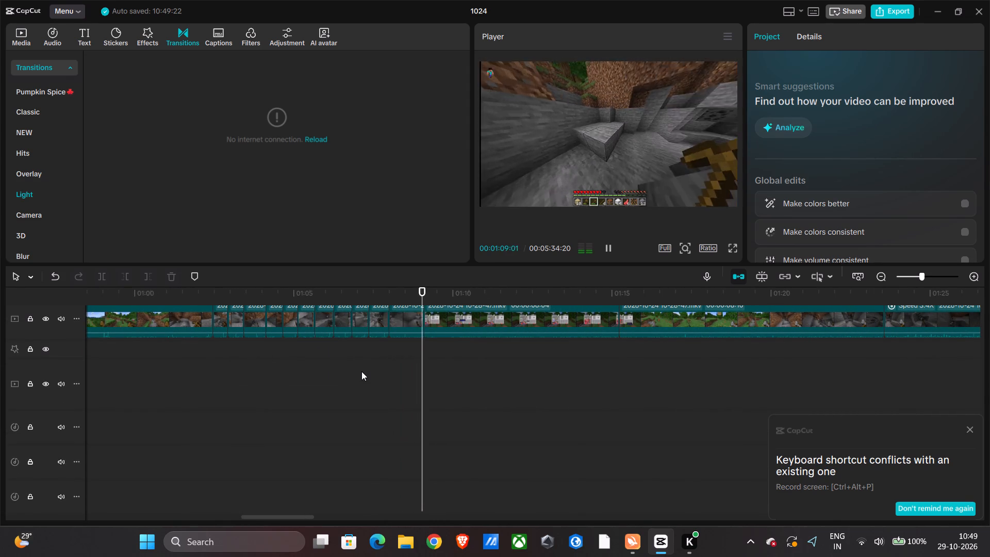
scroll(361, 371, "down", 1)
key("space")
Copy the mouse click sound at about 00:00:41 and paste it at 00:01:09:11, where the stone pickaxe recipe is picked.
scroll(361, 371, "up", 1)
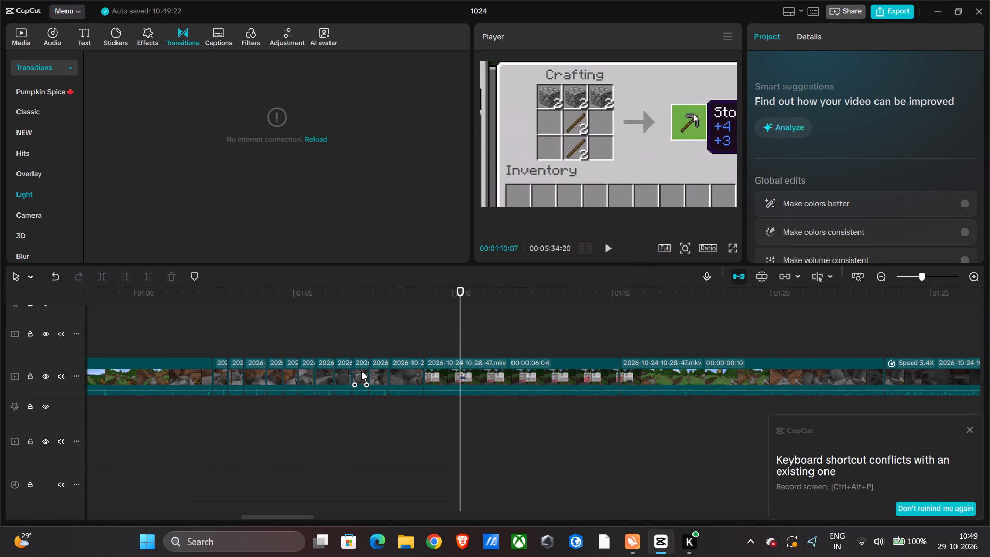
scroll(364, 381, "down", 1)
scroll(401, 385, "right", 2)
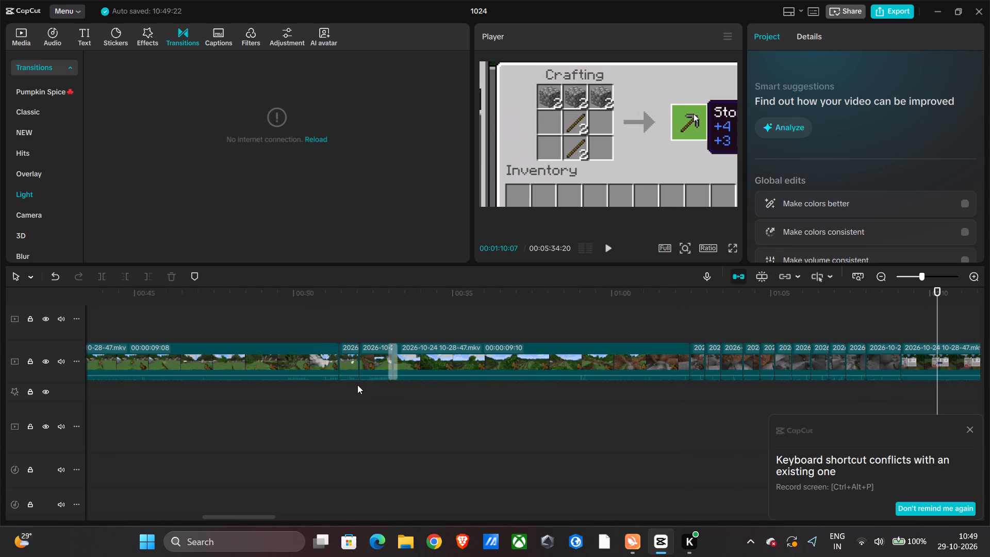
scroll(357, 385, "right", 2)
left_click(325, 463)
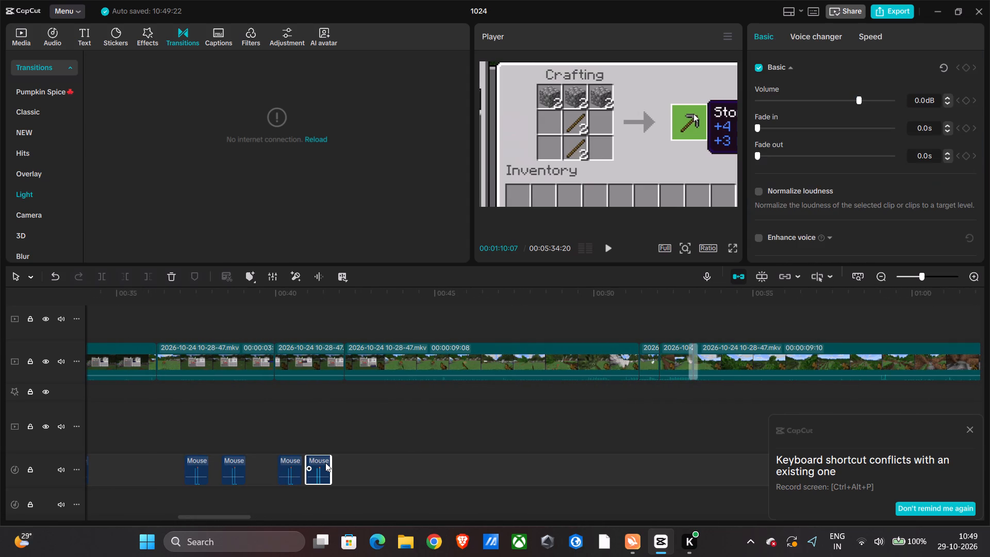
key("ctrl+c")
scroll(531, 458, "left", 3)
left_click(516, 402)
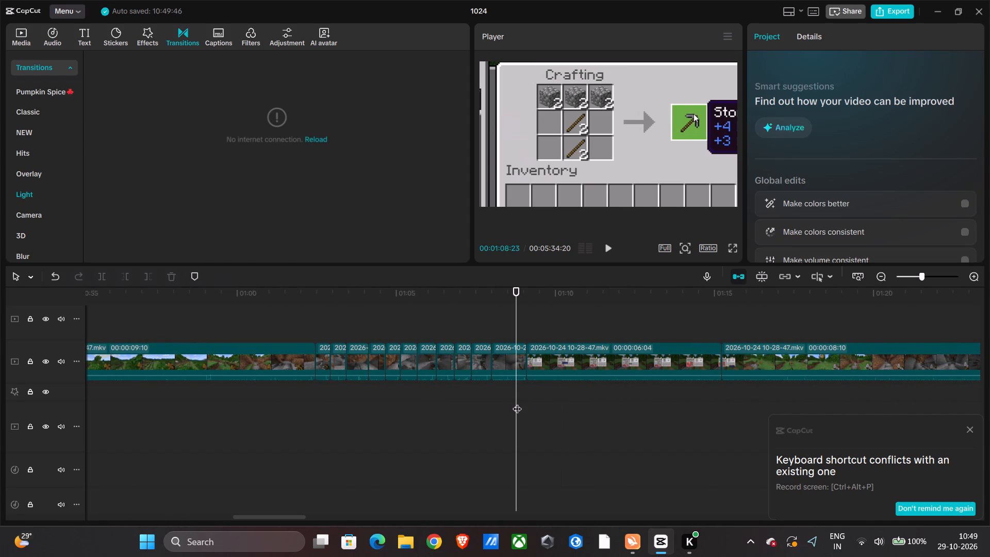
key("space")
key("space")
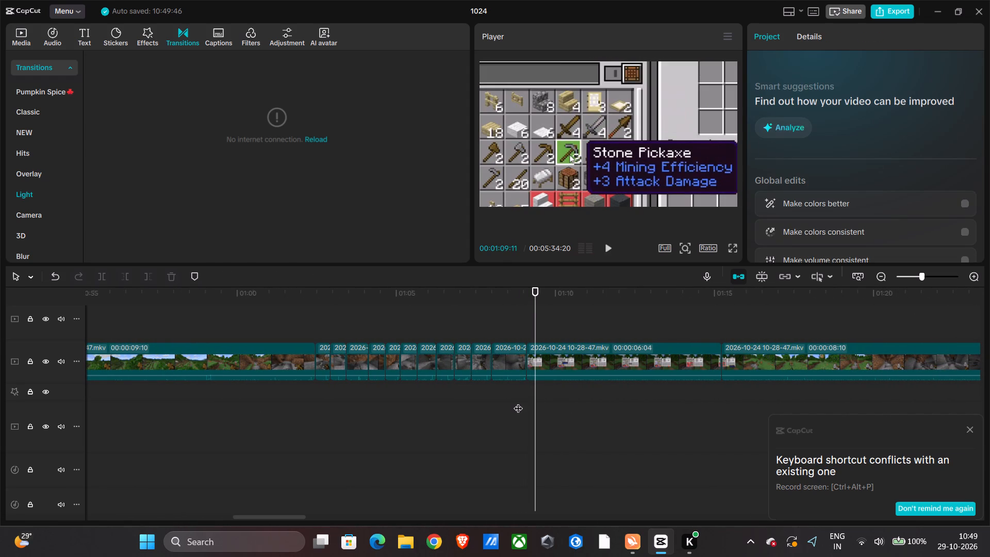
key("ctrl+v")
Paste two more mouse click sounds in the crafting scene, at 00:01:10:00 and at 00:01:12:03.
key("space")
key("space")
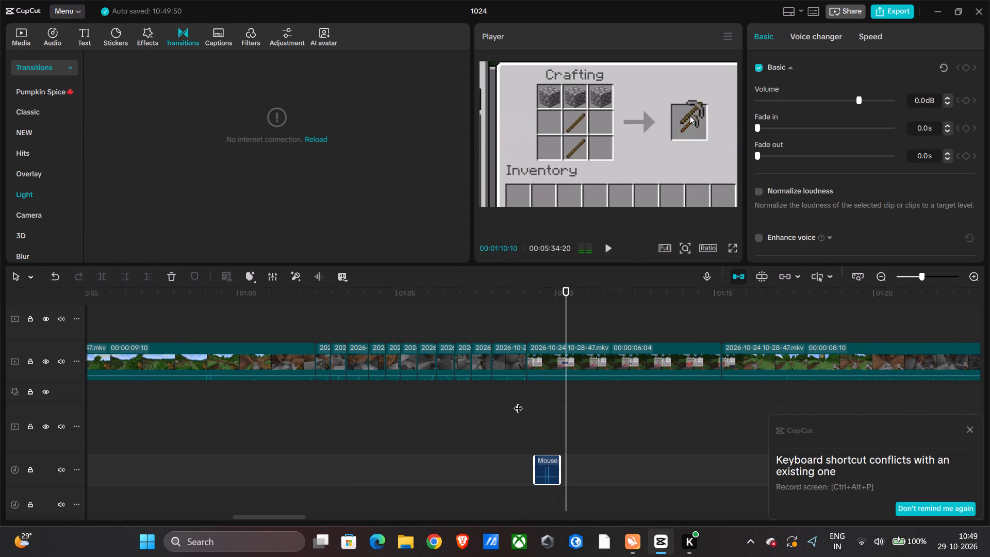
left_click_drag(558, 431, 556, 439)
left_click(556, 439)
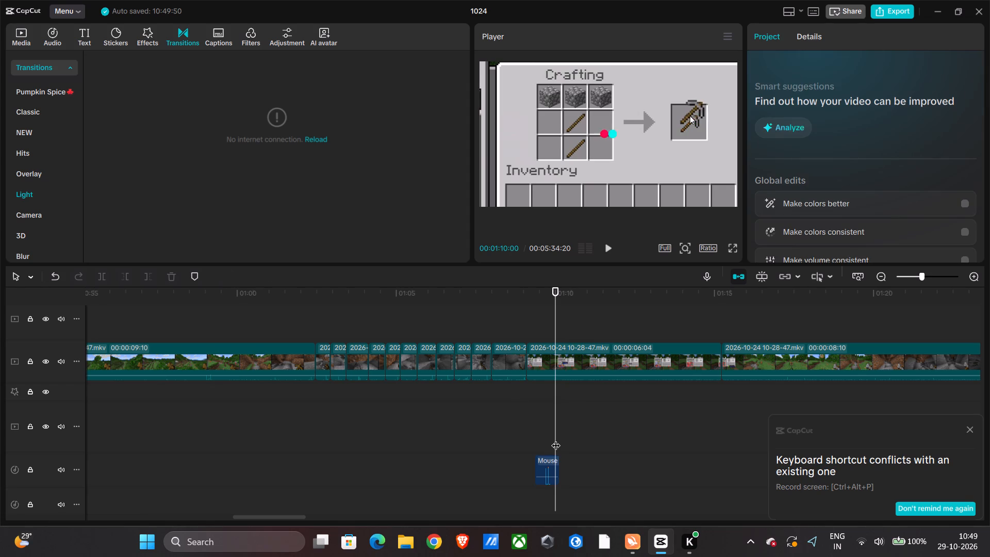
key("ctrl+v")
key("space")
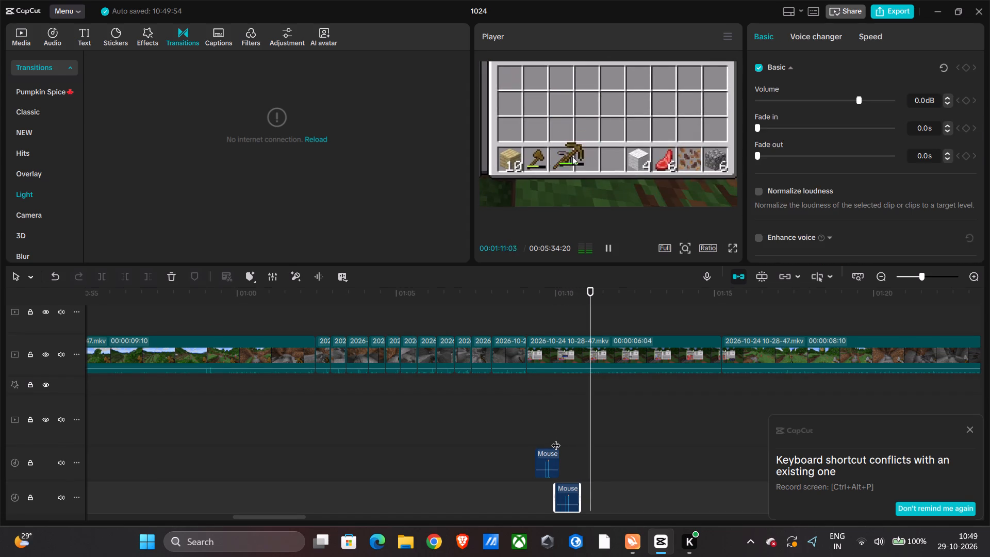
key("space")
key("ctrl+v")
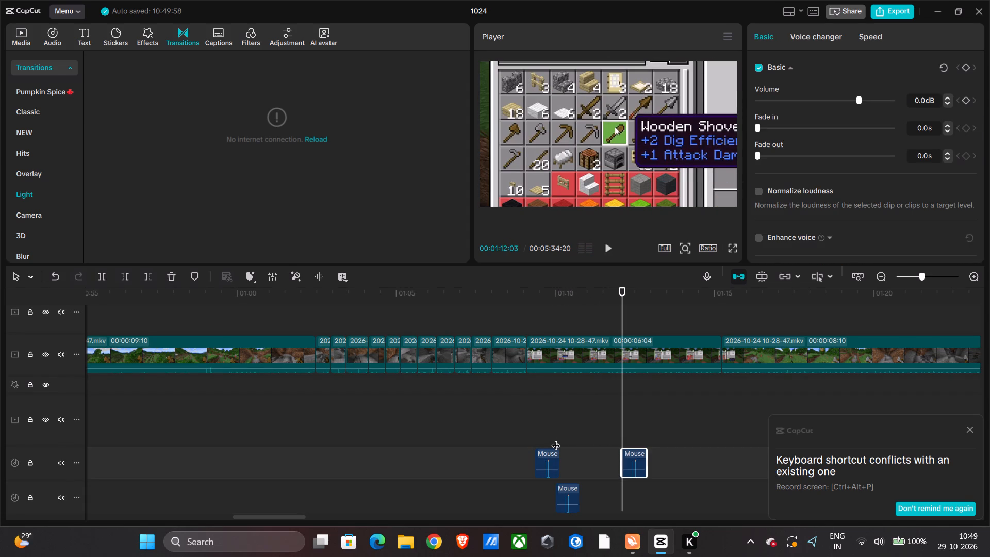
Paste another mouse click sound at 00:01:13:16, where the axe is taken, and shift it slightly earlier.
key("space")
key("ctrl+v")
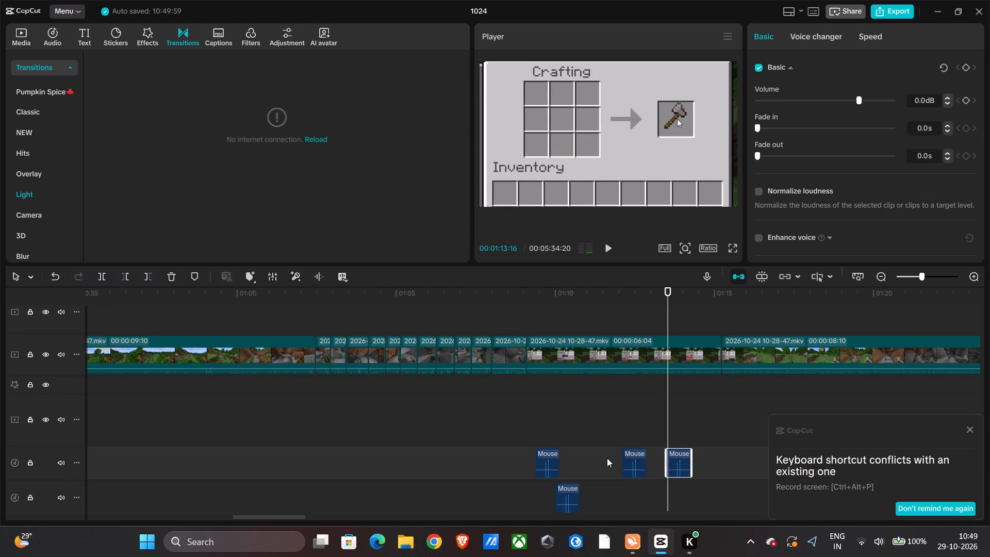
left_click(674, 457)
left_click_drag(678, 452, 668, 455)
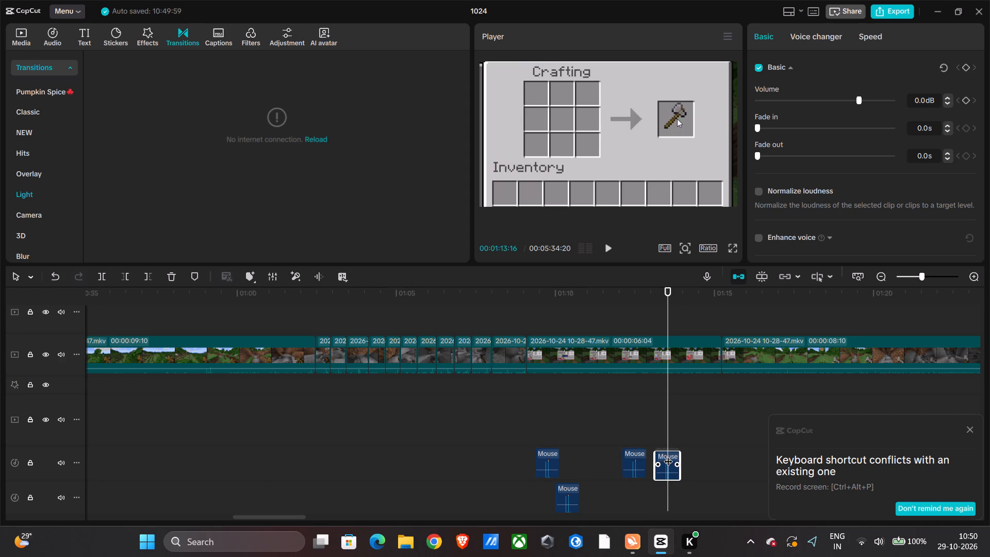
left_click_drag(668, 455, 670, 454)
Play back the crafting scene from about 00:01:08 to 00:01:15 to check the timing of the click sounds.
key("space")
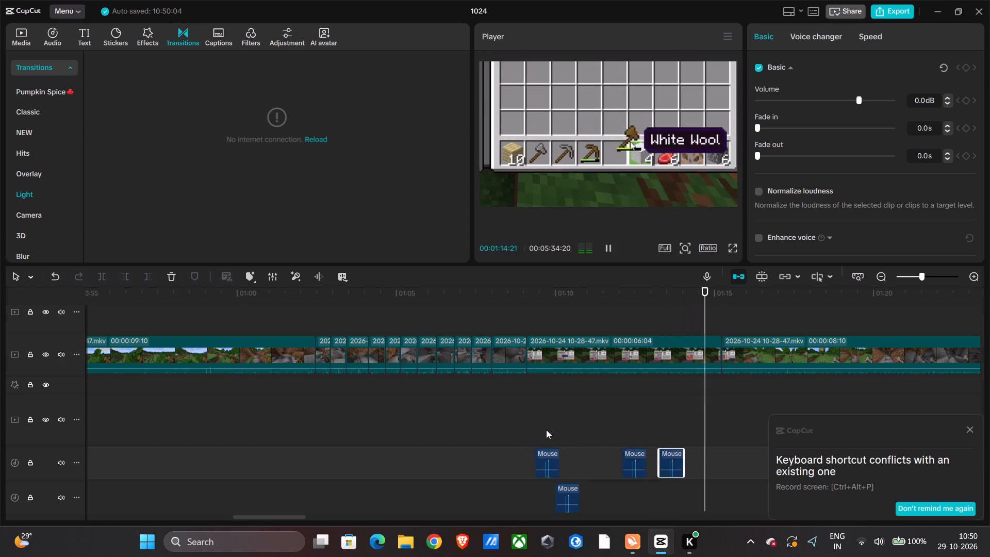
left_click(546, 430)
left_click(501, 429)
key("space")
key("space")
key("space")
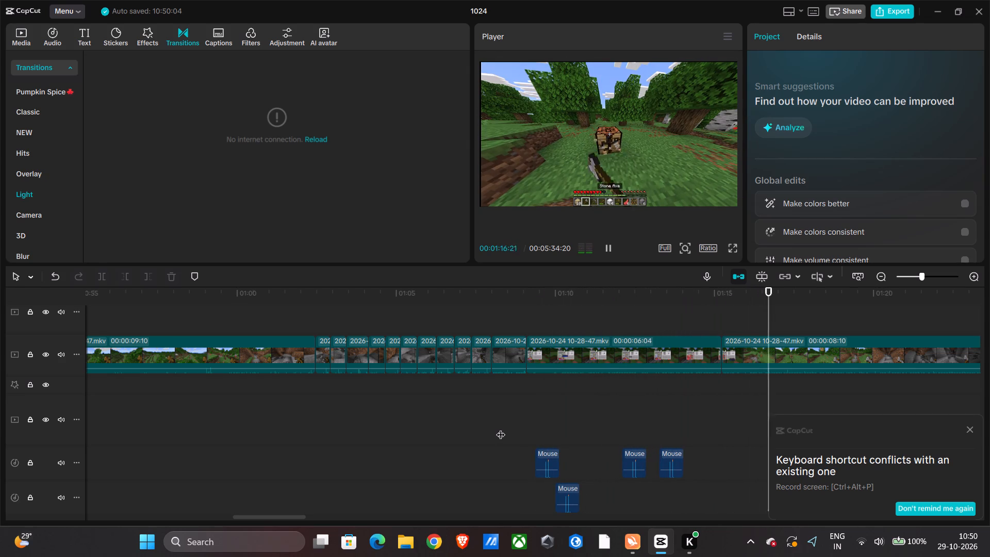
scroll(501, 428, "left", 2)
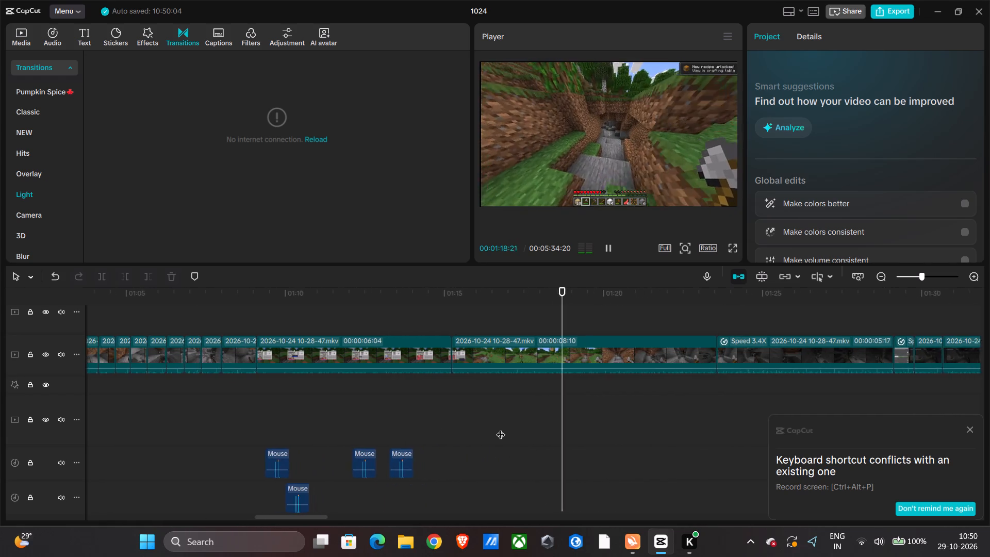
scroll(501, 428, "left", 1)
scroll(443, 423, "right", 1)
left_click(425, 414)
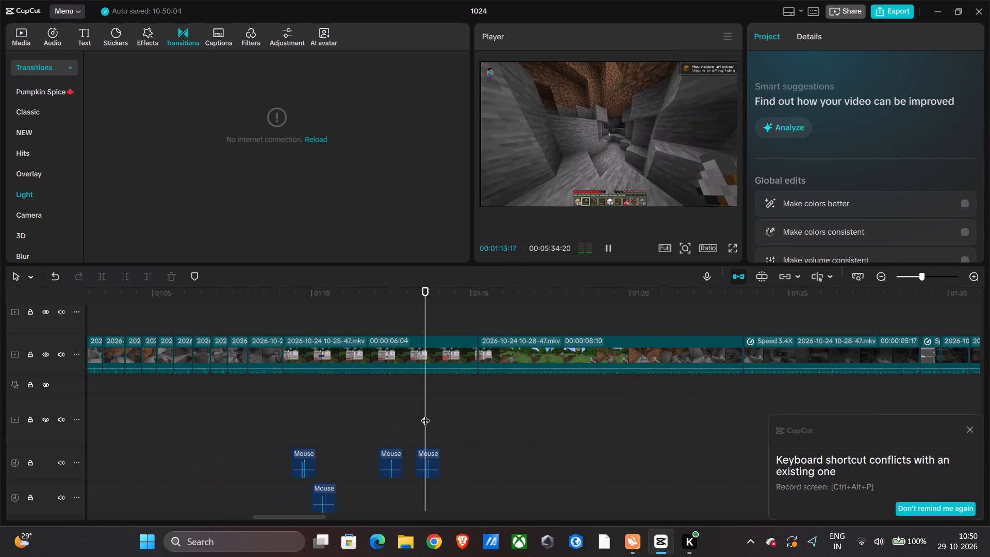
key("space")
key("space")
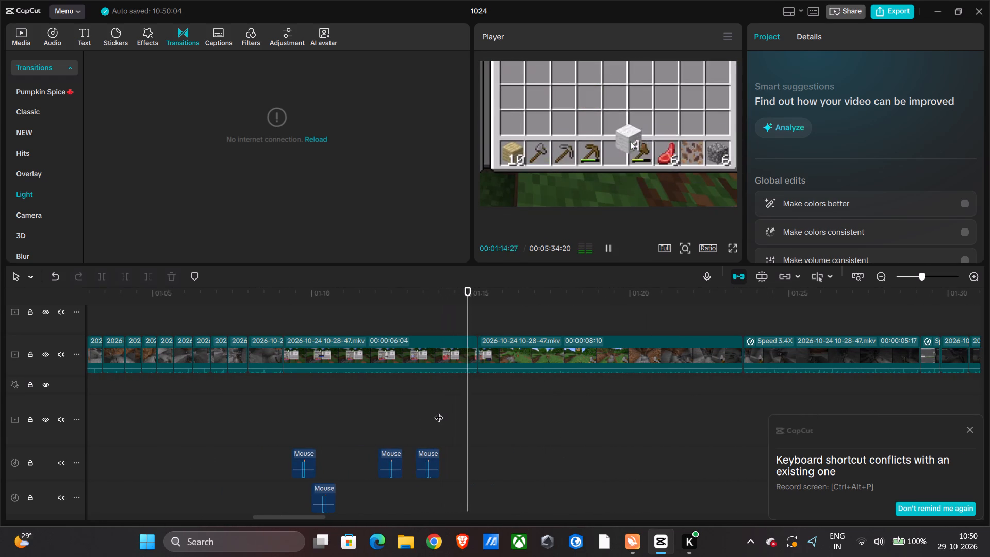
key("space")
Delete the New Donk City music segment running from about 00:01:15 to 00:01:23.
left_click(478, 382)
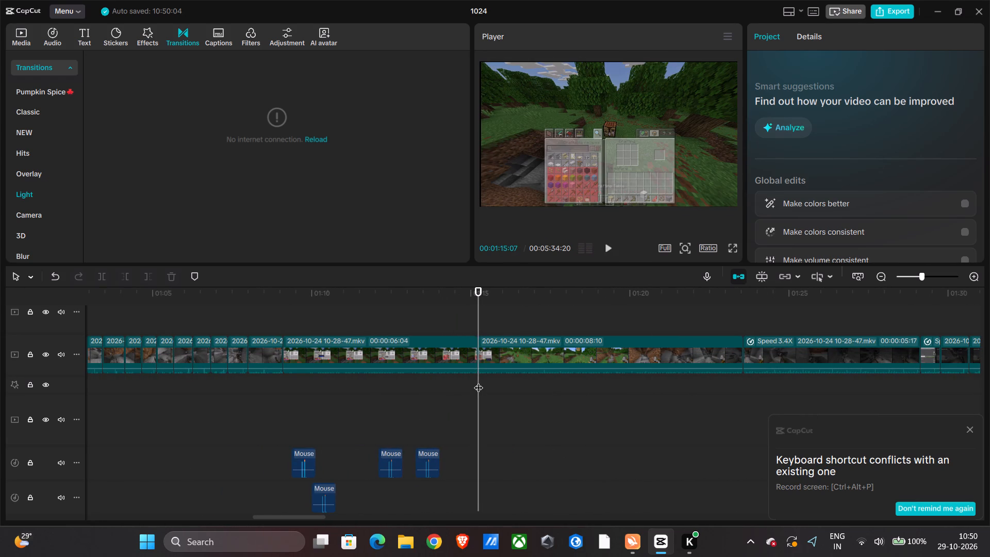
scroll(480, 381, "down", 2)
scroll(498, 450, "down", 1)
left_click(497, 429)
scroll(497, 429, "up", 1)
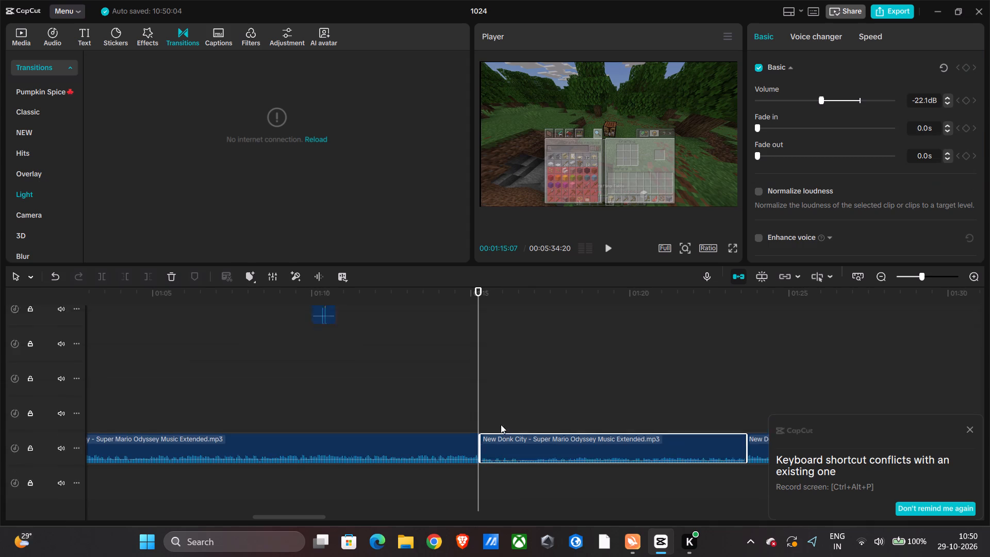
scroll(501, 424, "up", 2)
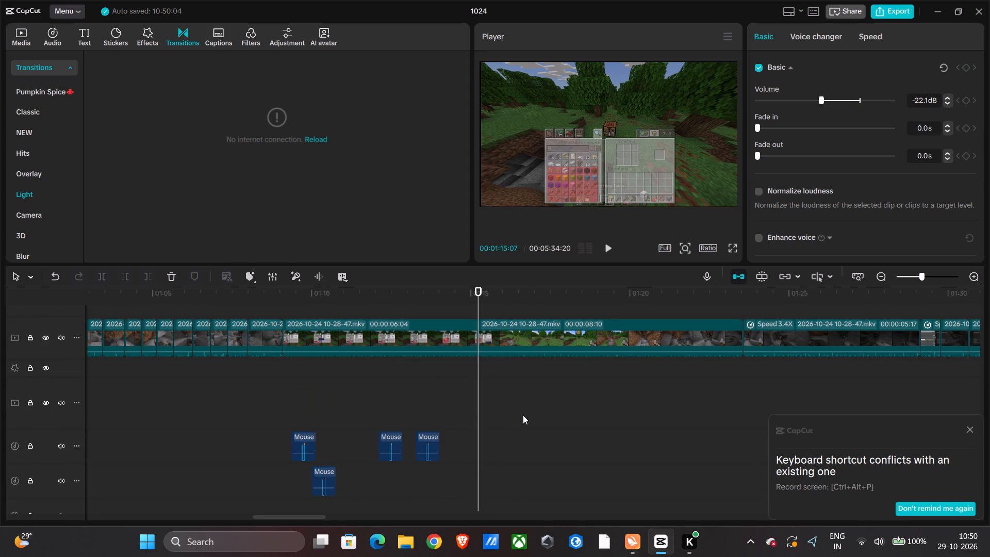
key("BackSpace")
Play the footage from the cut at about 00:01:15 through the transition at about 00:01:32, following it along the timeline.
key("space")
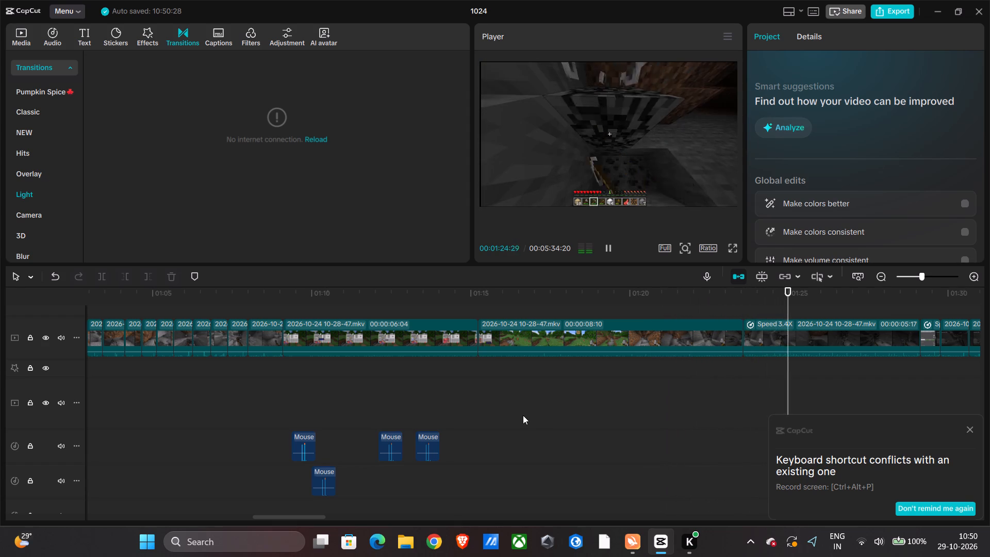
scroll(523, 415, "left", 1)
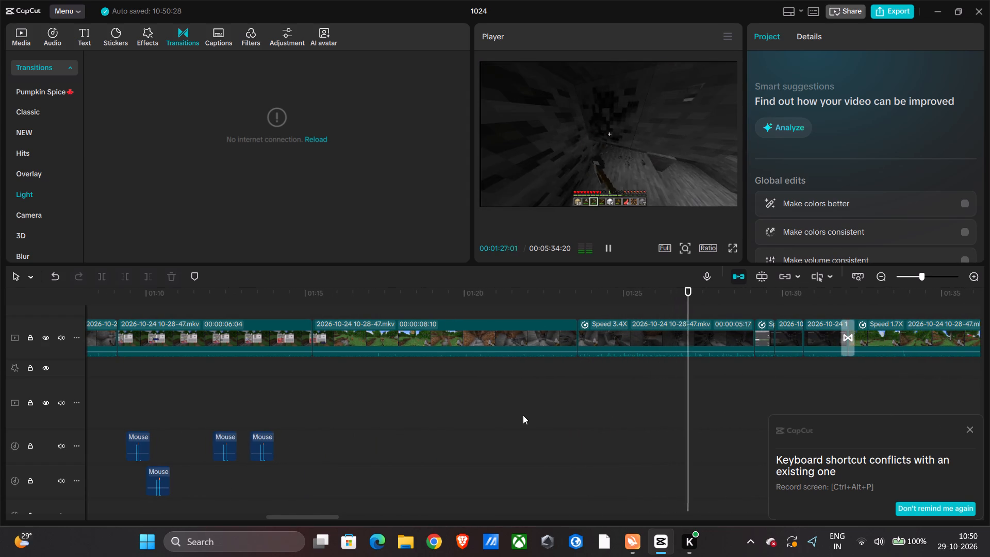
scroll(523, 415, "left", 1)
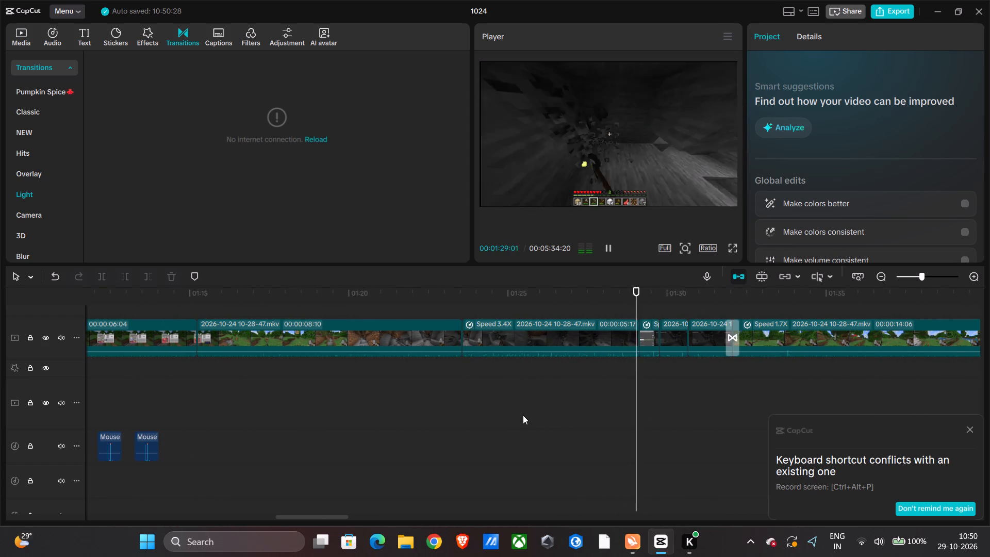
scroll(523, 415, "left", 2)
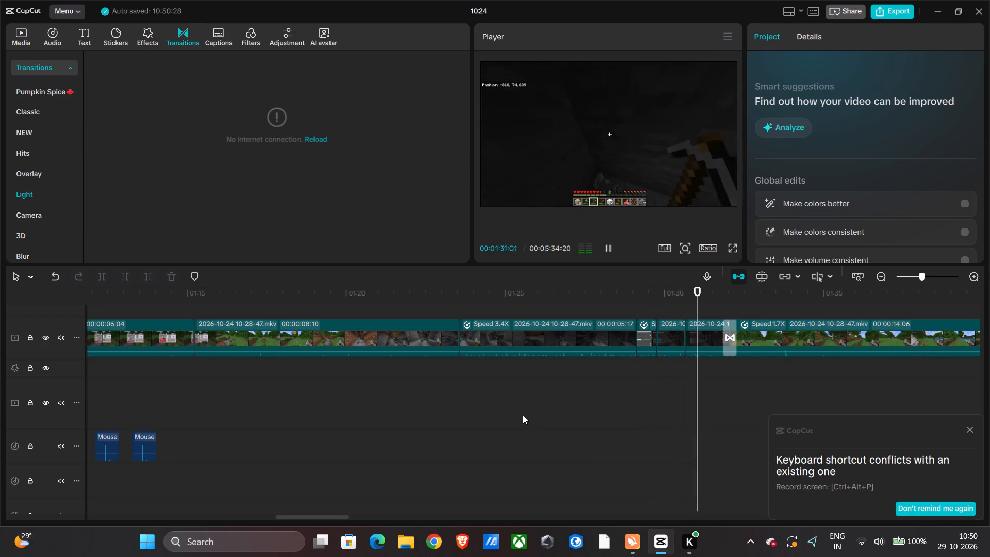
scroll(523, 415, "left", 2)
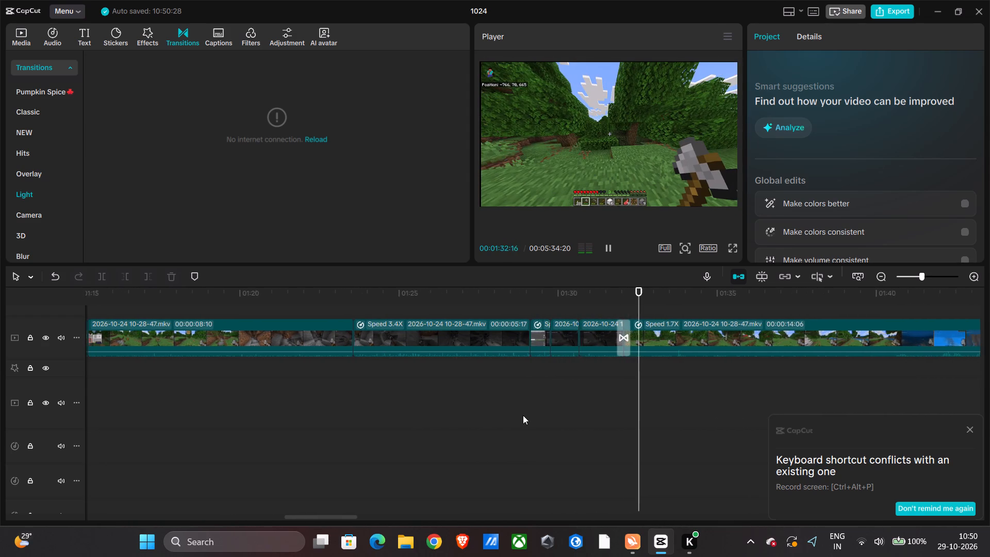
scroll(523, 415, "left", 1)
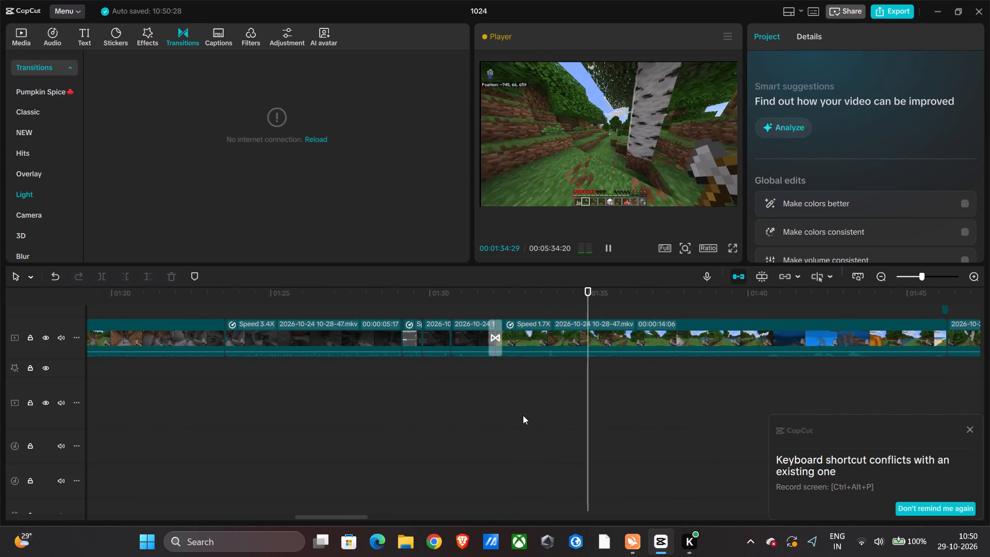
scroll(523, 415, "left", 1)
Replay the transition at about 00:01:32 twice from about 00:01:30, continuing through the sped-up 1.7X clip.
left_click(490, 371)
key("space")
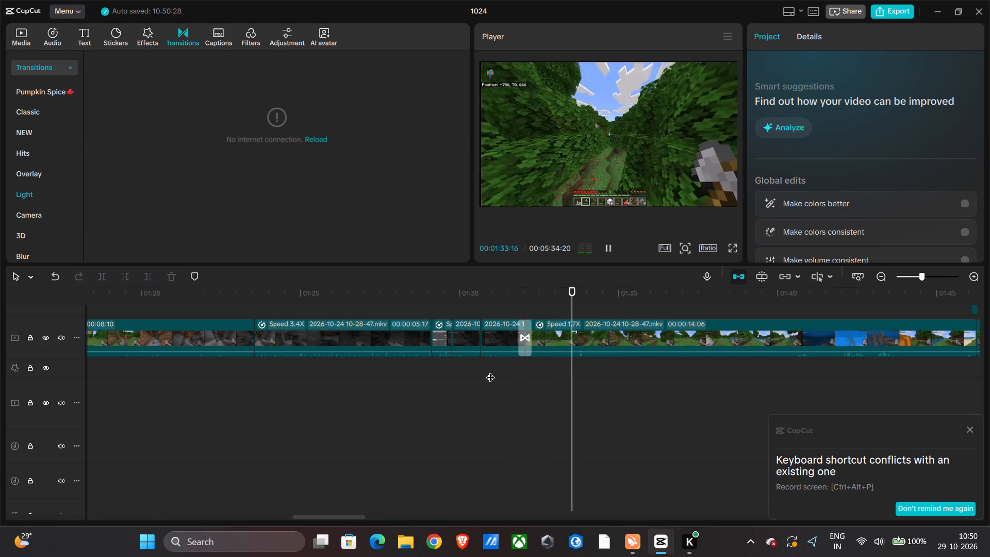
left_click(490, 371)
key("space")
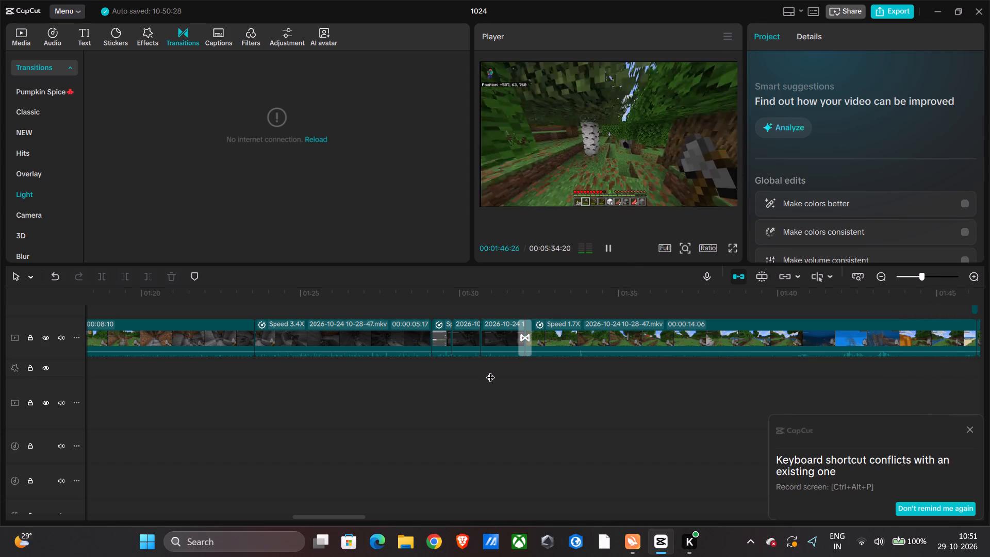
Play the footage from about 00:01:47 to 00:02:15, following it along the timeline up to the Shake effect.
scroll(490, 371, "left", 1)
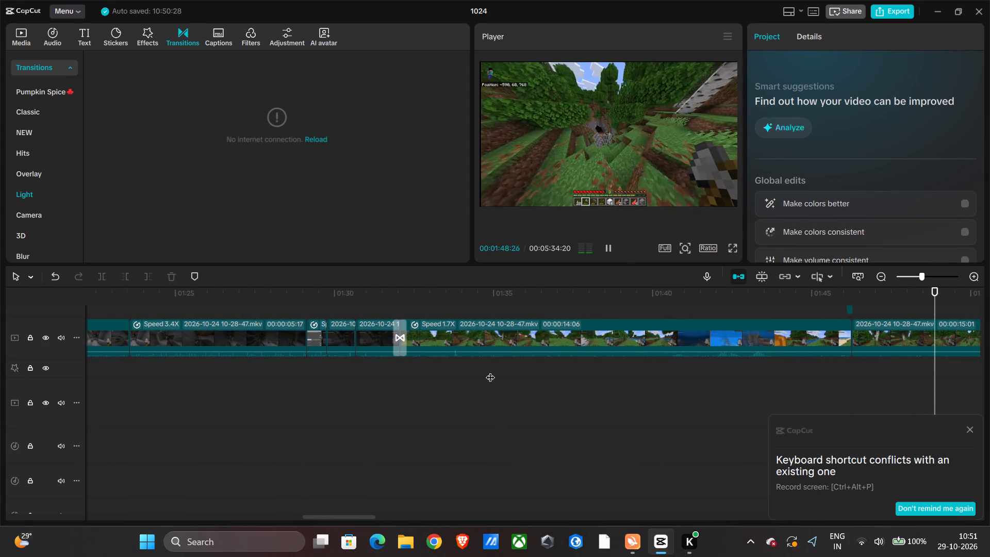
scroll(490, 371, "left", 3)
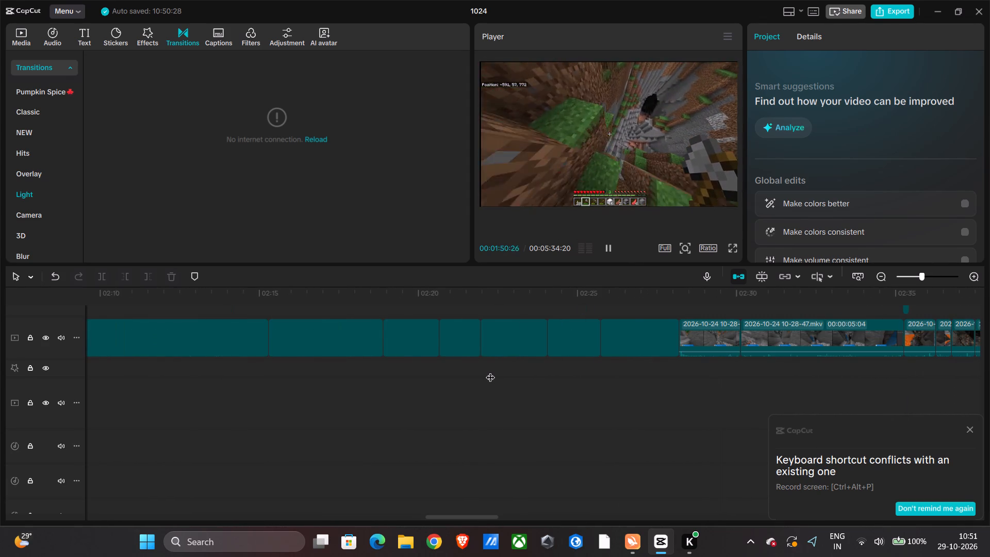
scroll(490, 371, "right", 3)
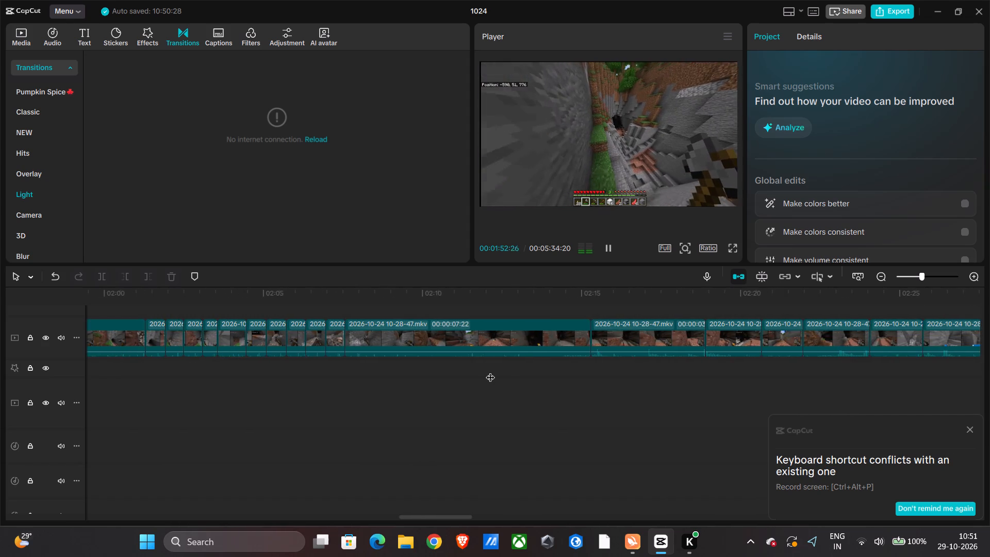
scroll(490, 371, "right", 1)
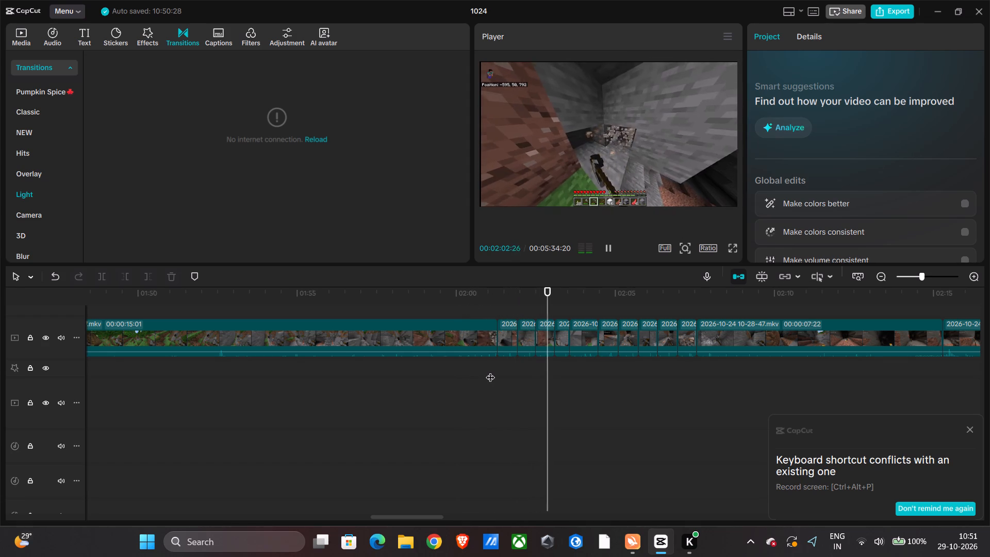
scroll(490, 371, "down", 3)
scroll(490, 371, "up", 2)
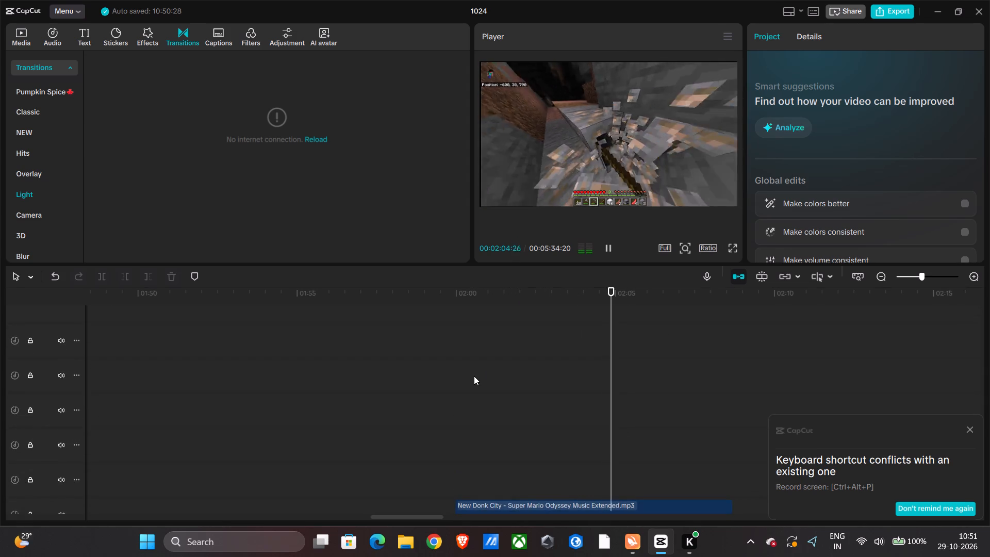
scroll(472, 376, "up", 4)
scroll(469, 382, "left", 1)
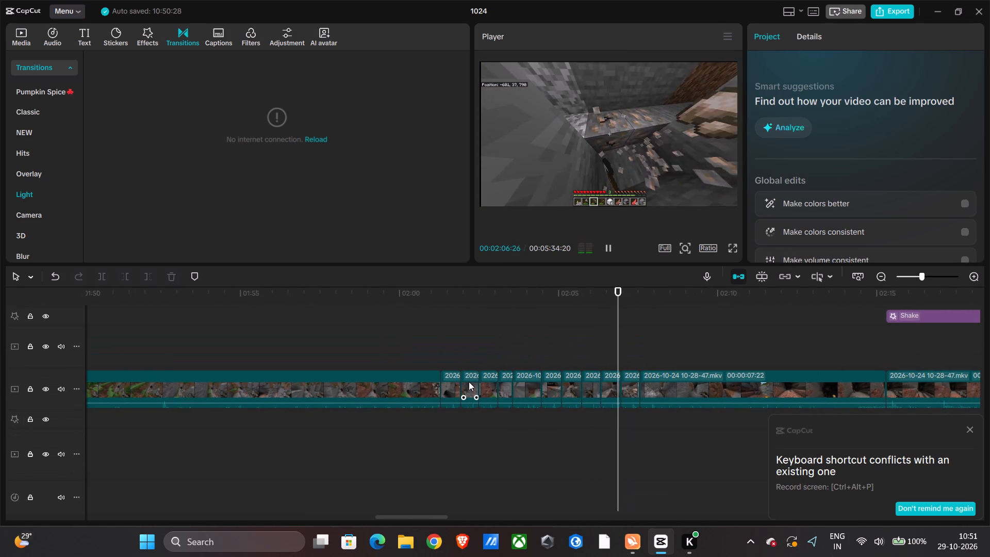
scroll(469, 382, "left", 1)
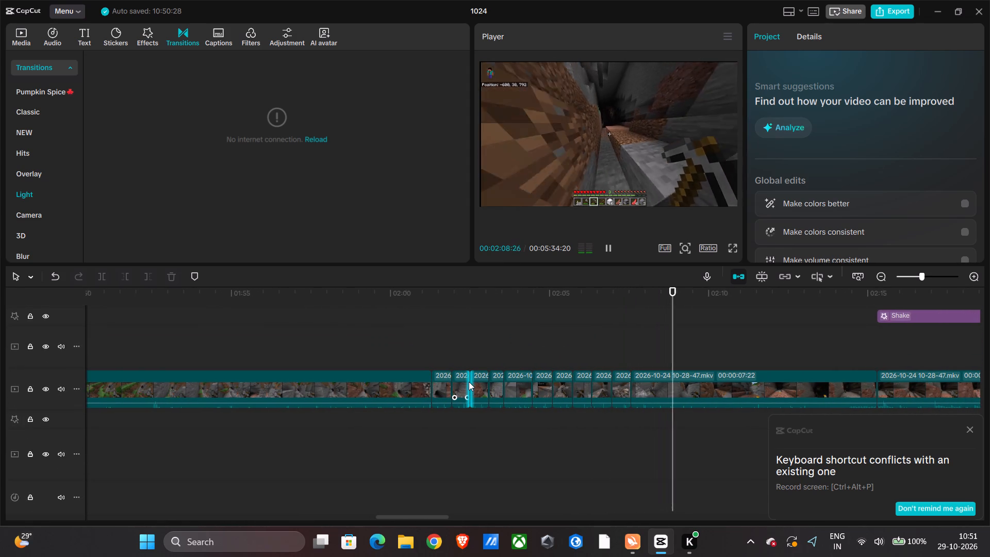
left_click(576, 423)
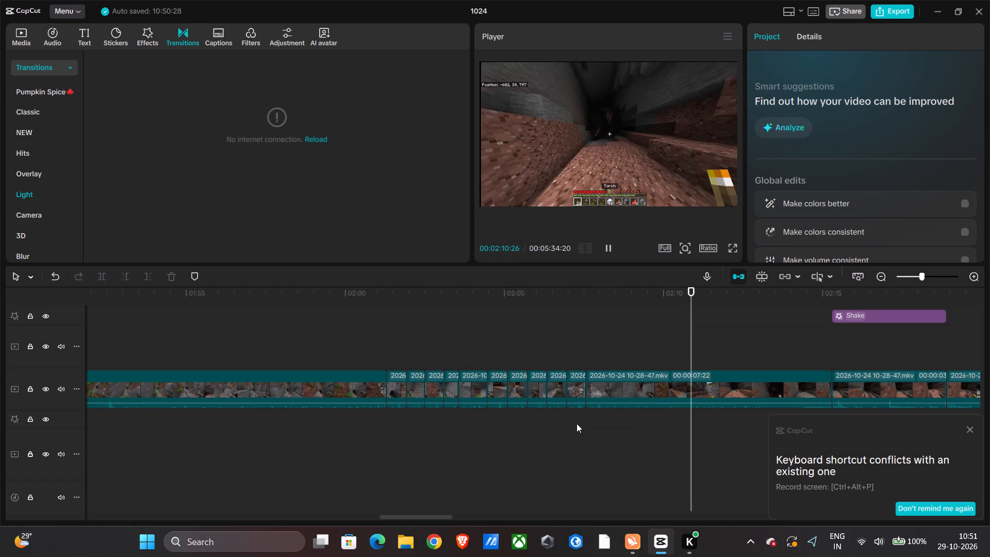
key("space")
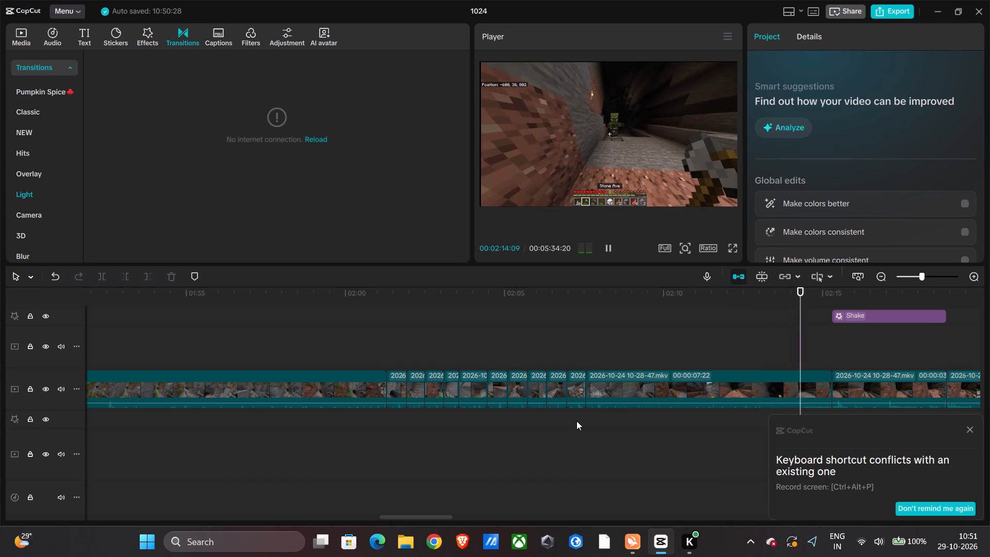
key("space")
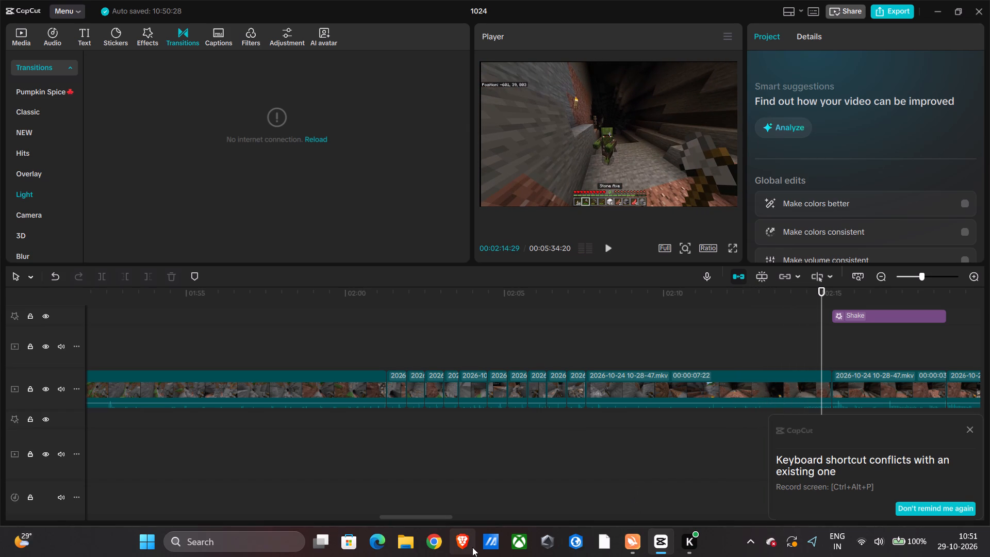
Switch to the Brave browser and open YouTube in a new tab.
left_click(468, 547)
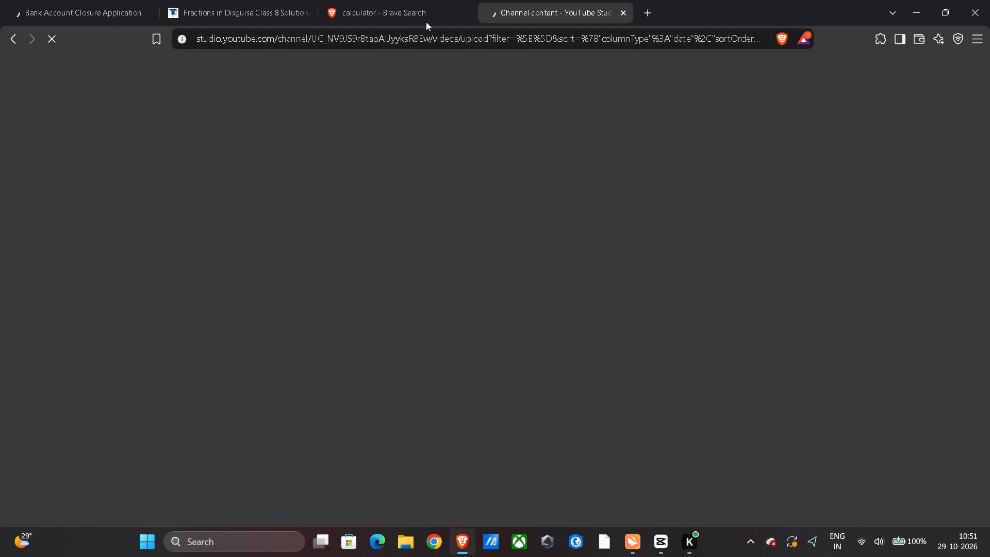
left_click(641, 9)
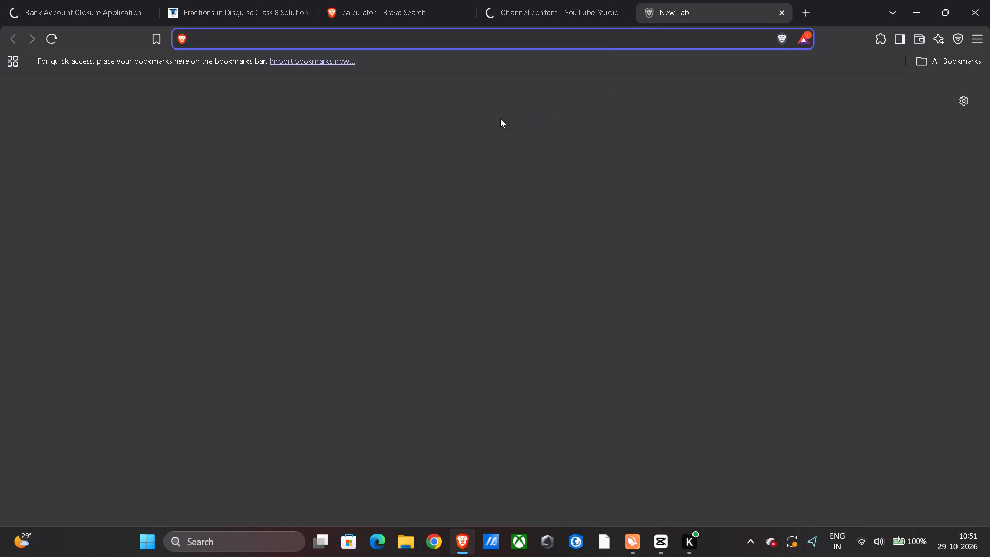
left_click(579, 108)
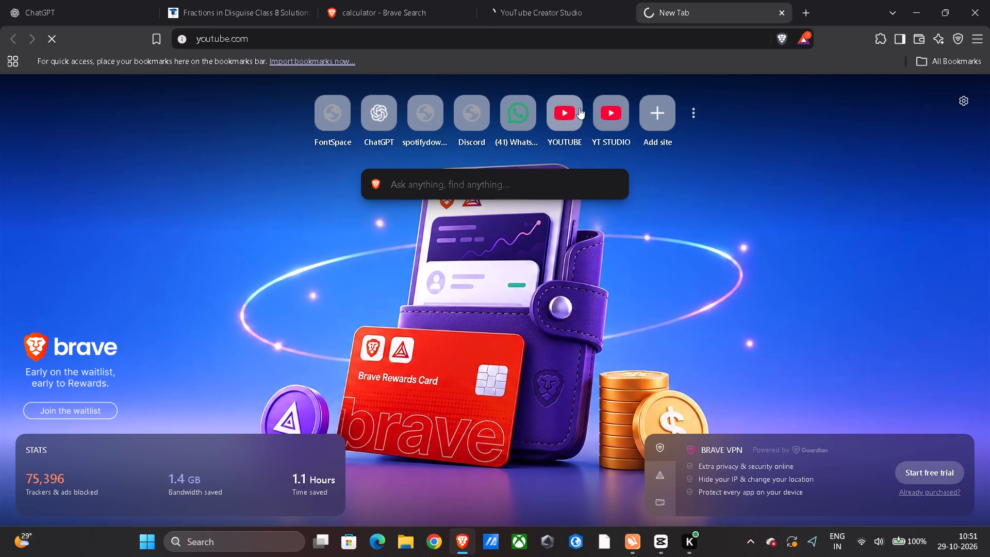
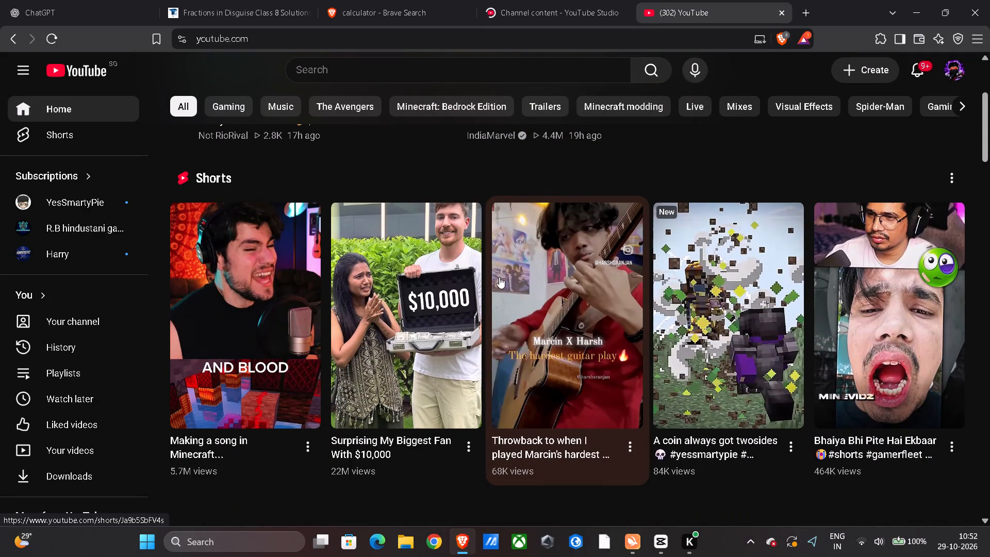
Search YouTube for "cid meme".
scroll(498, 277, "up", 3)
left_click(609, 79)
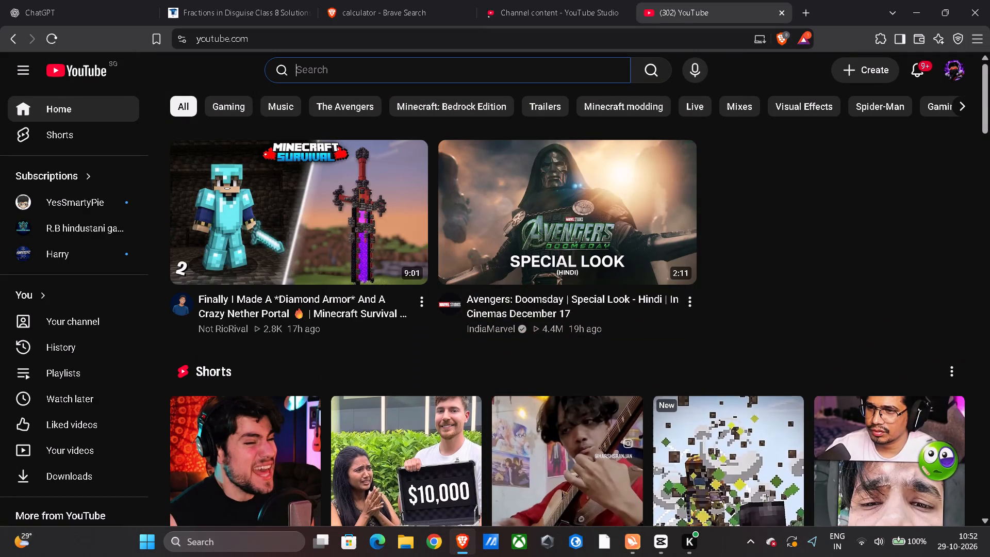
type("cid meme")
key("Return")
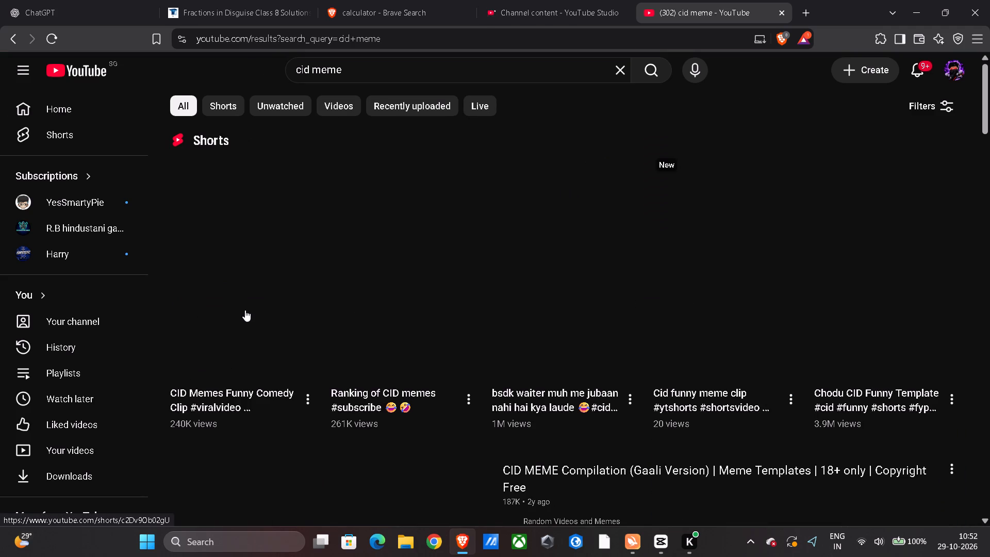
Preview the first Short in the results, "CID Memes Funny Comedy Clip", and return to the search results.
left_click(245, 310)
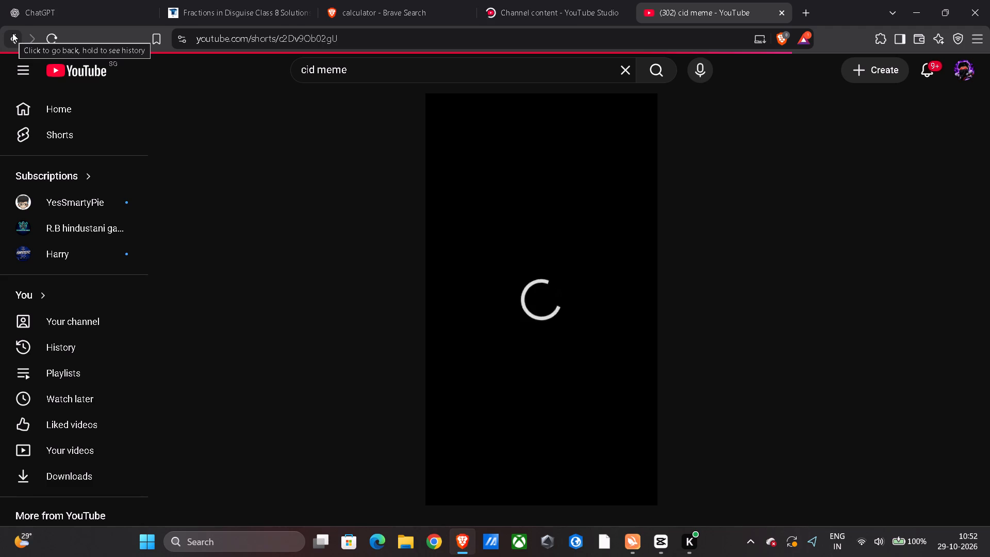
left_click(624, 537)
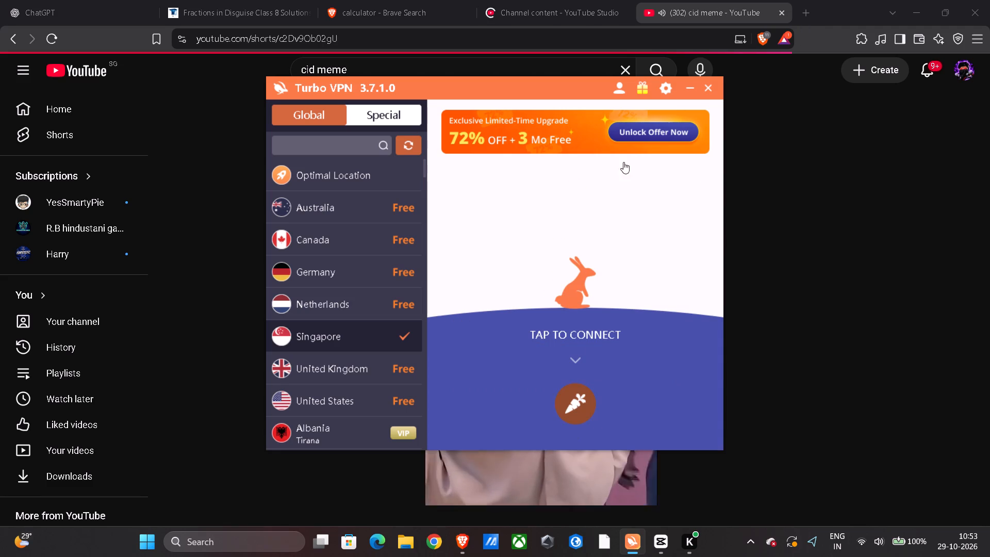
key("space")
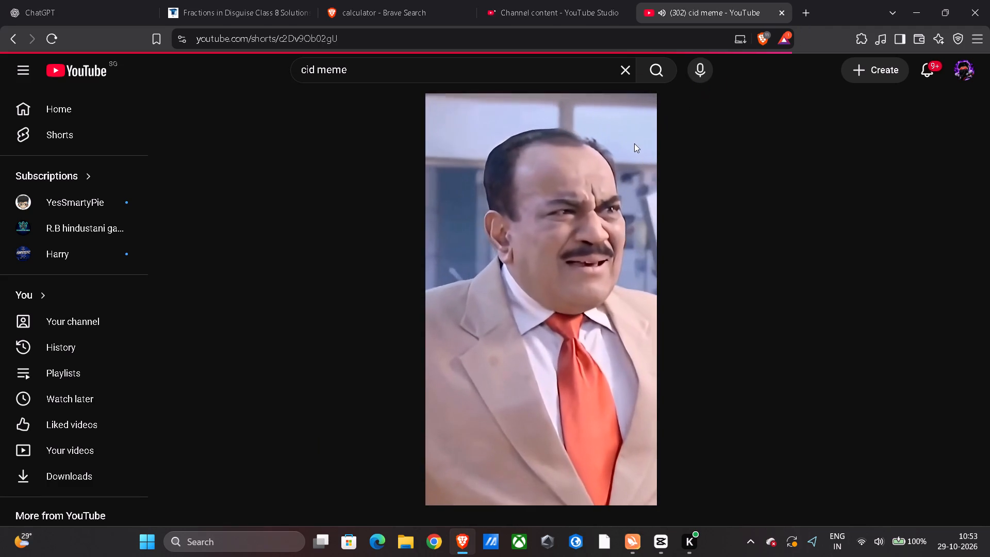
left_click(513, 267)
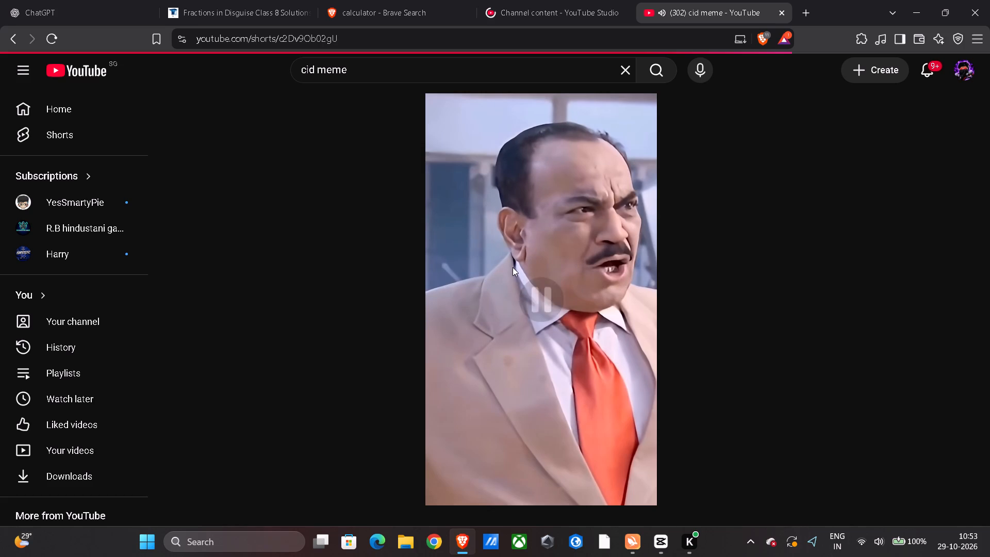
key("space")
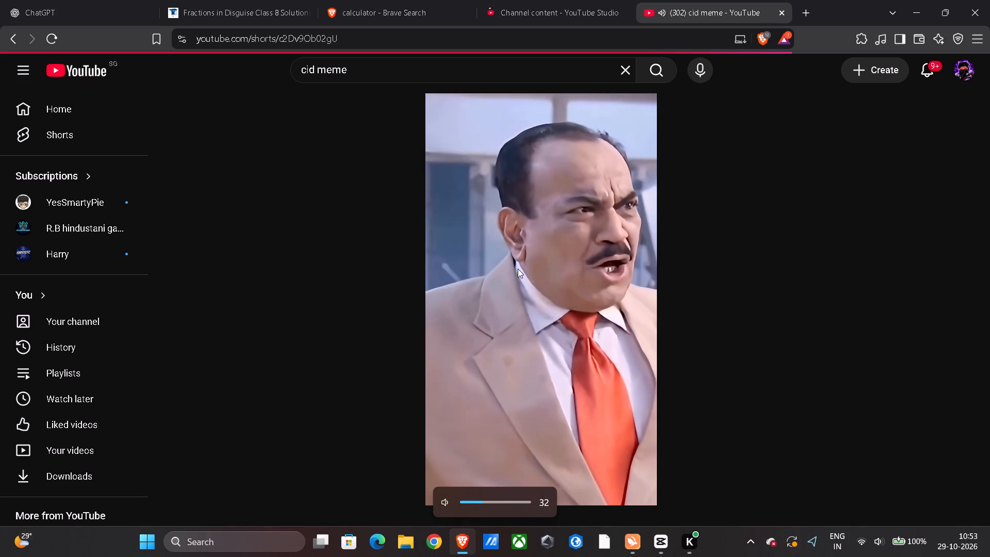
left_click(532, 291)
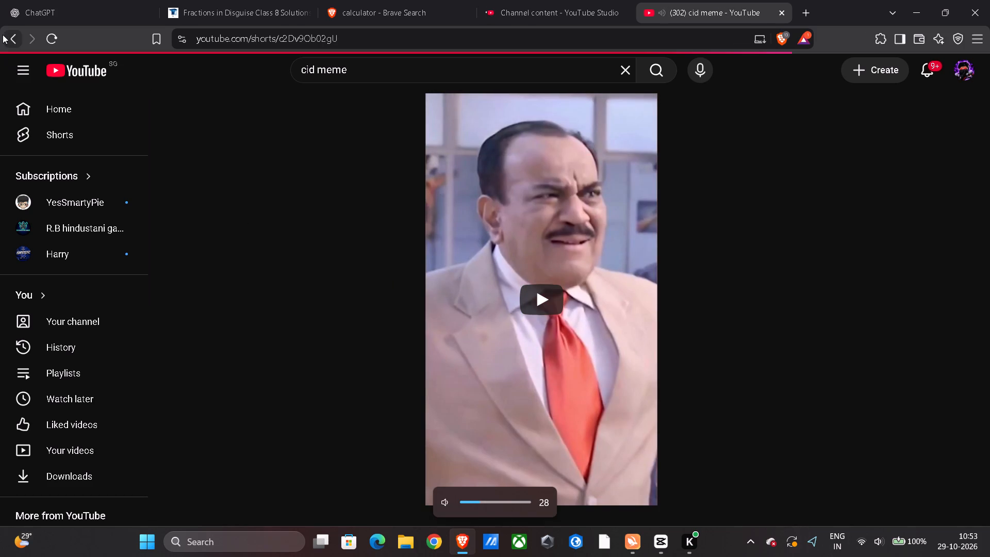
left_click(4, 32)
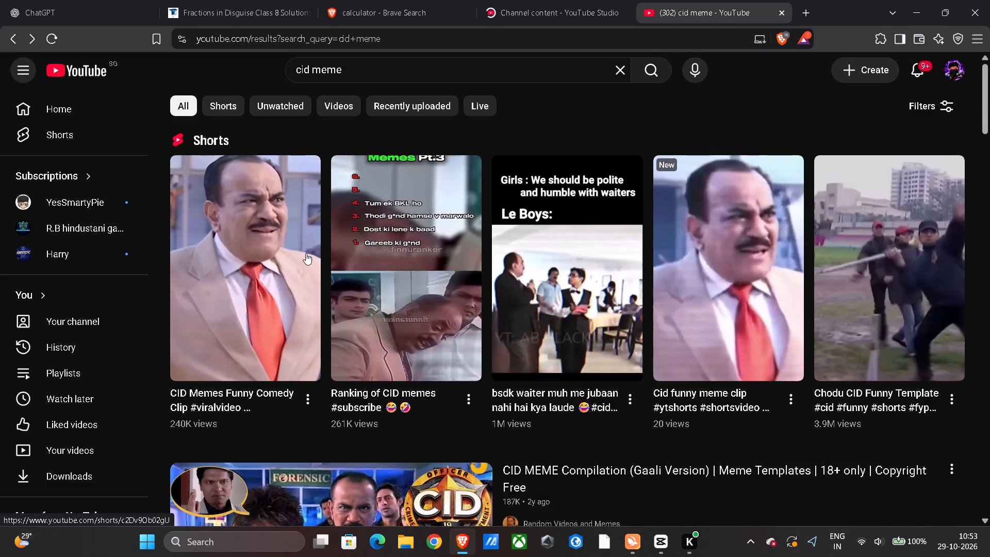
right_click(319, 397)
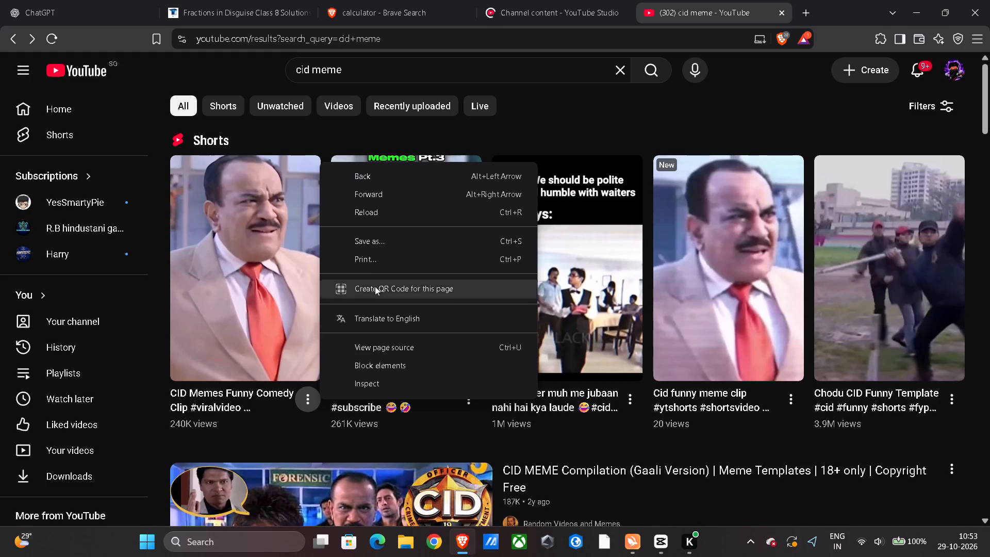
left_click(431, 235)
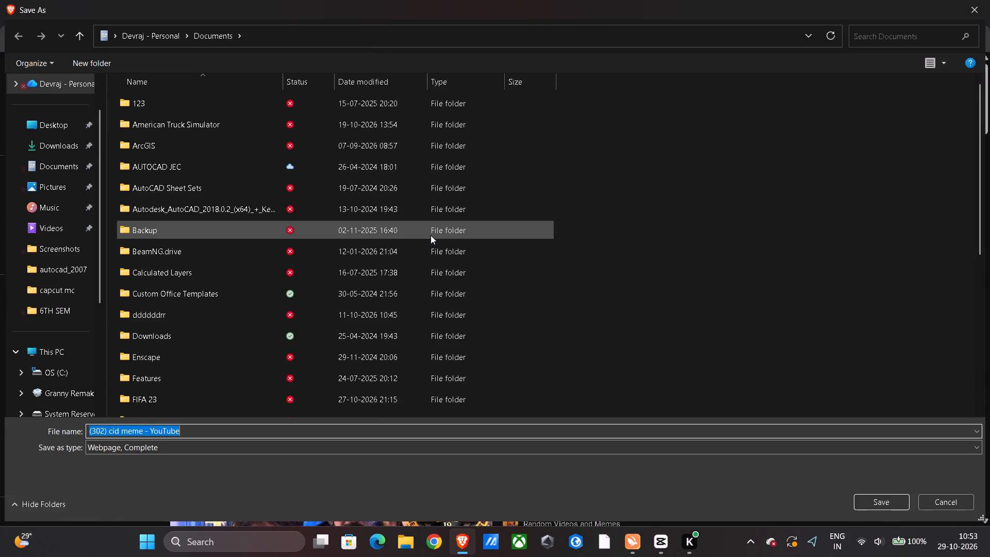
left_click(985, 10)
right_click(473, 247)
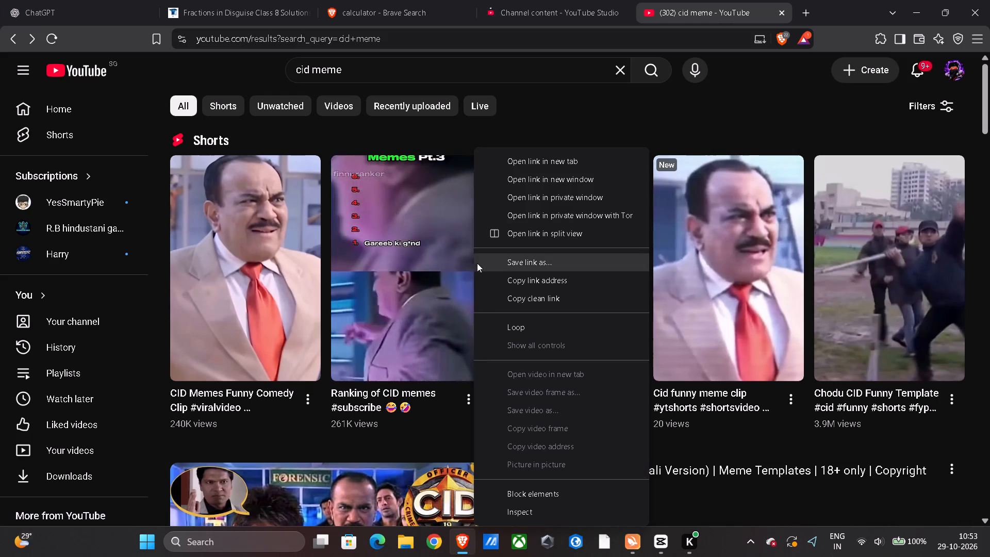
Open the "CID Memes Funny Comedy Clip" Short and copy its share link.
left_click(274, 289)
right_click(274, 289)
left_click(315, 242)
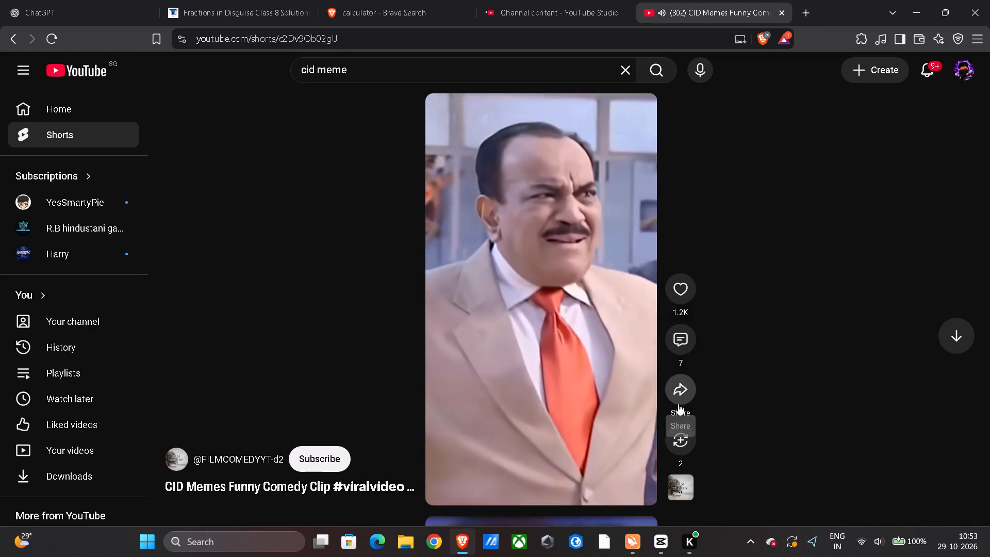
key("space")
left_click(678, 404)
left_click(592, 332)
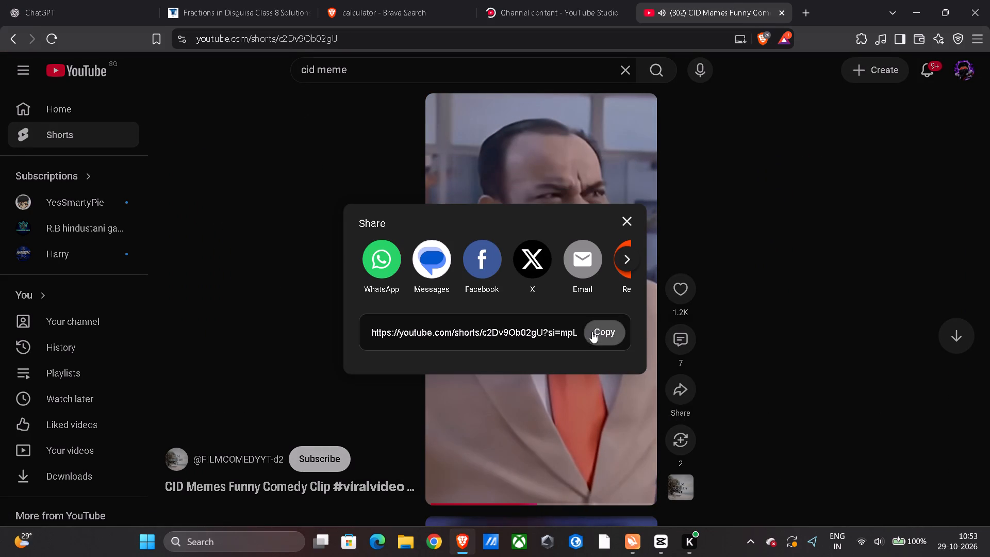
left_click(614, 225)
left_click(628, 225)
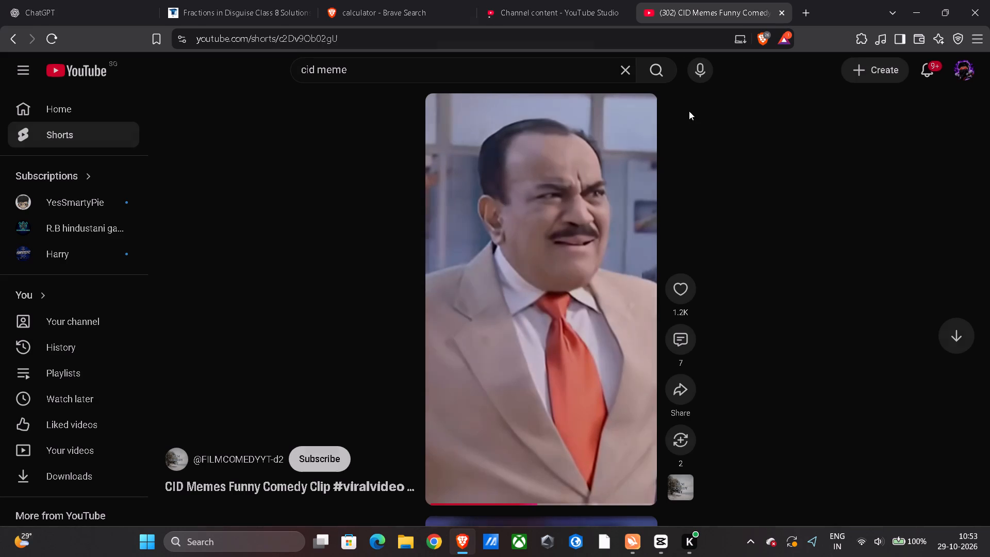
Convert the copied Short link to MP3 on ytmp3.gl in a new tab and download the file to Documents.
left_click(813, 9)
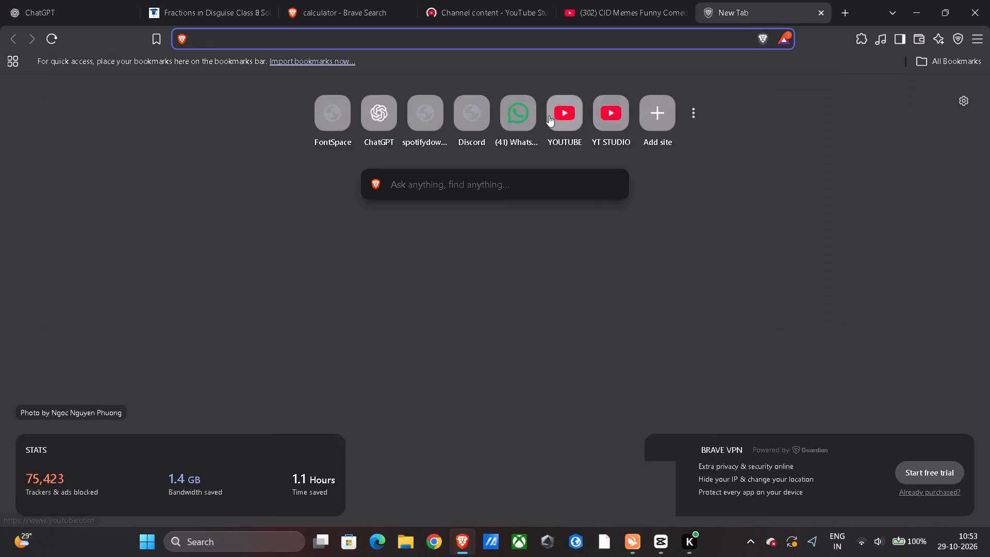
type("yt")
key("Return")
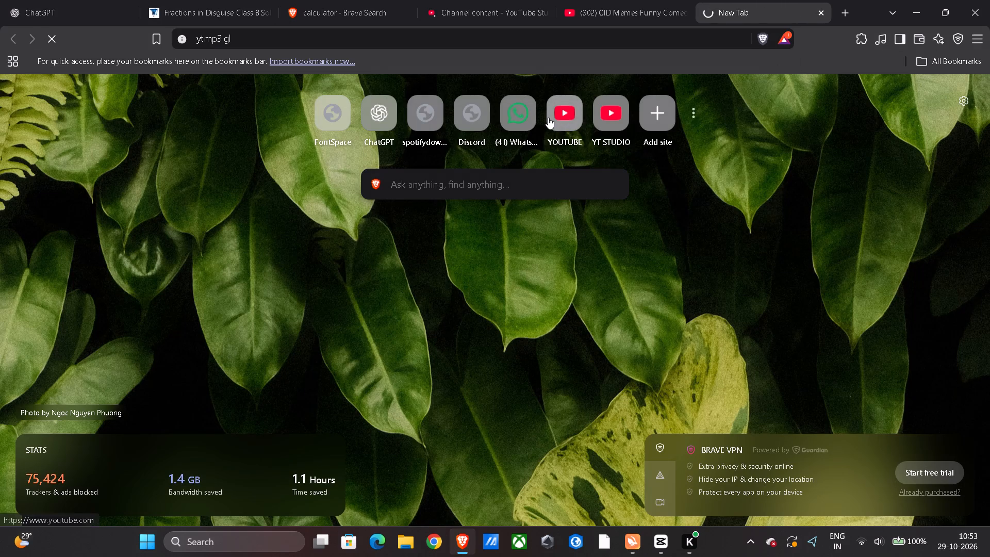
key("ctrl+v")
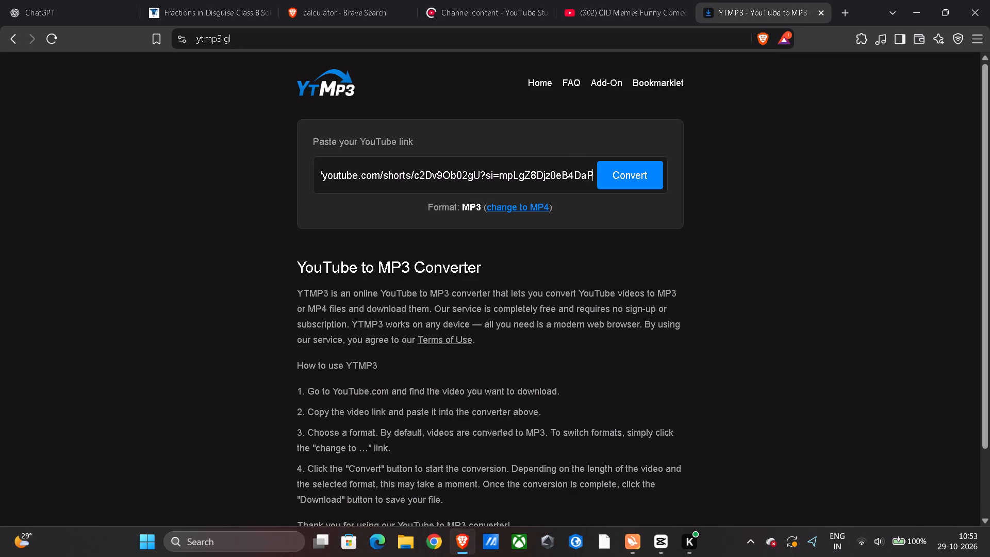
key("Return")
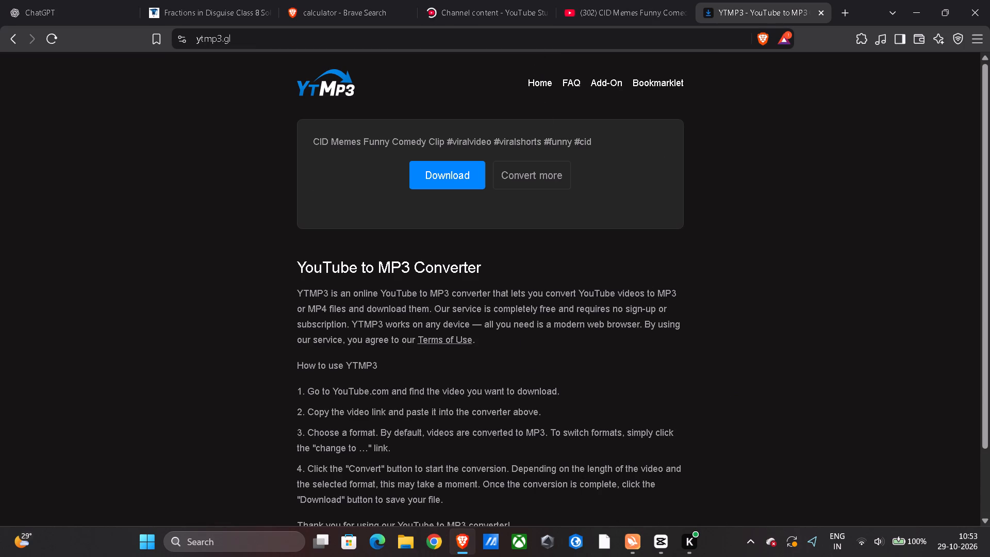
left_click(452, 176)
left_click(893, 506)
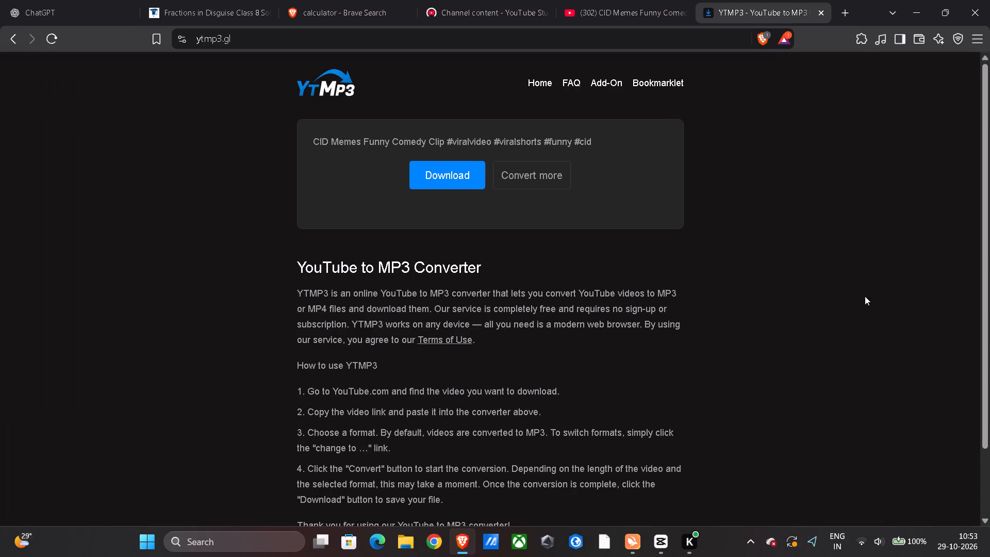
Move the downloaded CID Memes MP3 from Documents to the "capcut mc" folder inside autocad_2007.
left_click(799, 70)
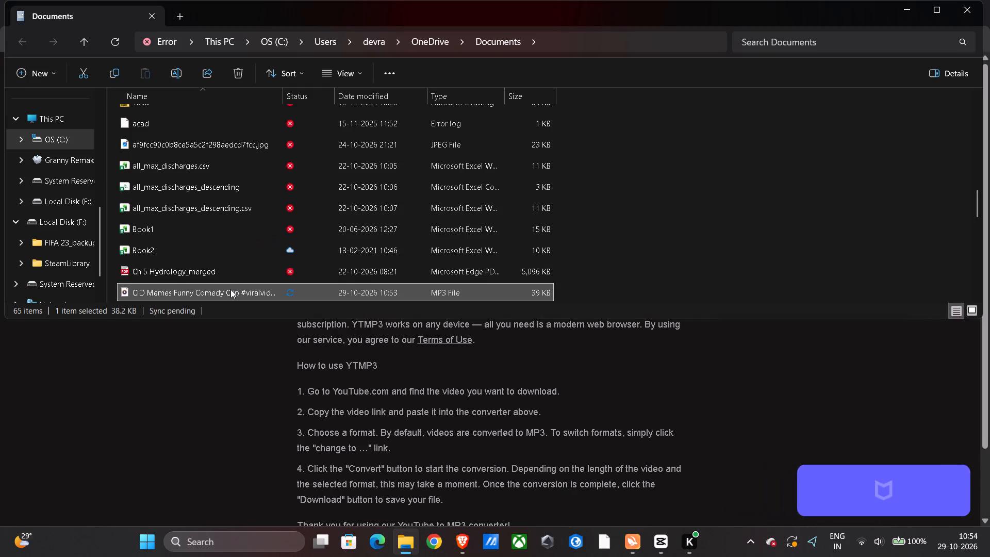
right_click(230, 289)
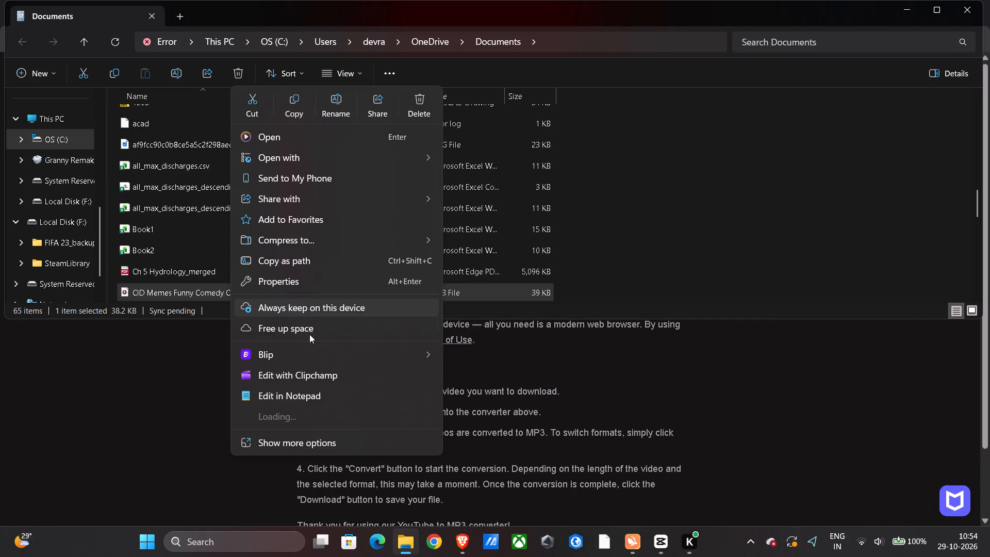
left_click(259, 112)
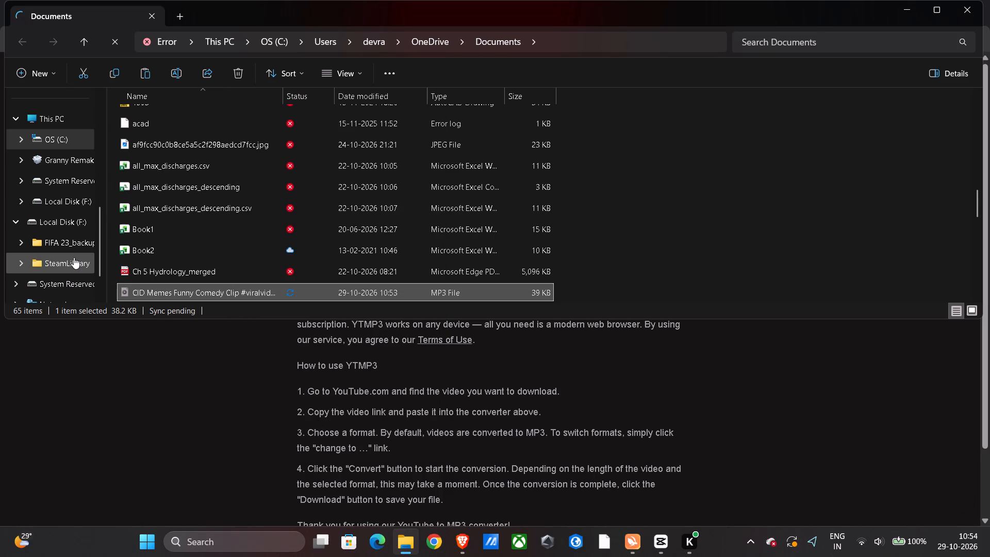
scroll(71, 258, "down", 2)
scroll(68, 254, "up", 3)
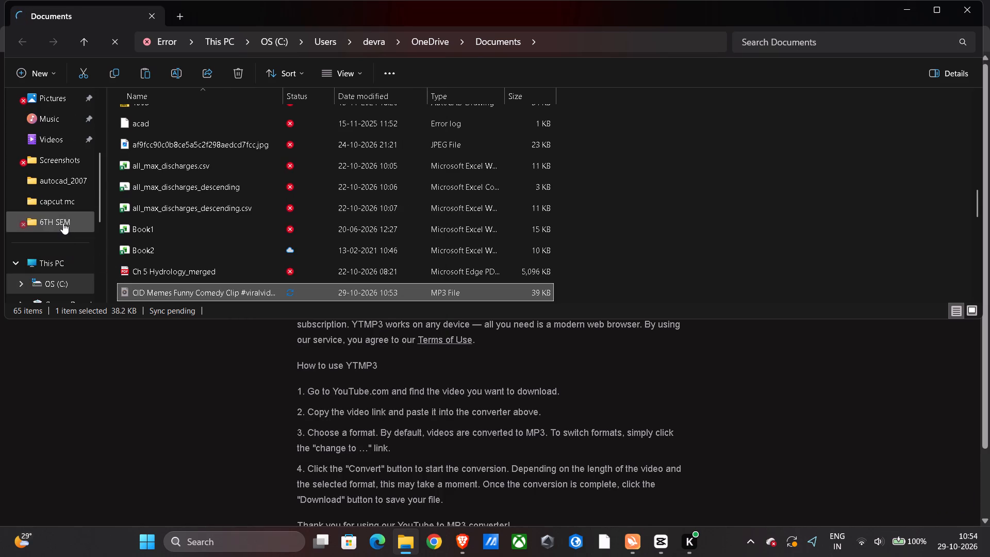
left_click(57, 254)
scroll(58, 273, "down", 1)
scroll(63, 194, "up", 1)
left_click(63, 193)
left_click(69, 174)
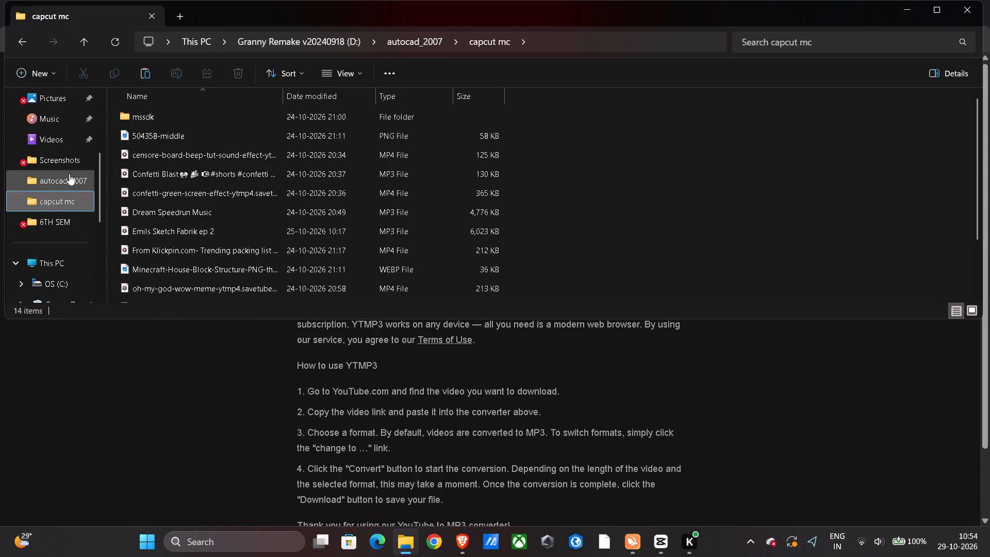
double_click(210, 154)
key("ctrl+v")
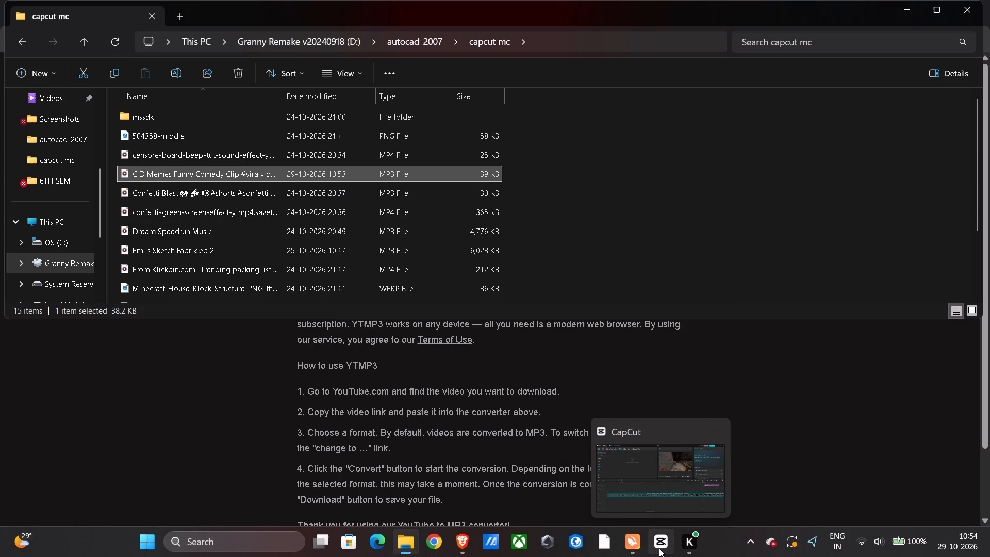
Switch to CapCut and move the playhead back through the footage to just before the transition at about 00:00:53.
left_click(659, 548)
scroll(406, 415, "right", 2)
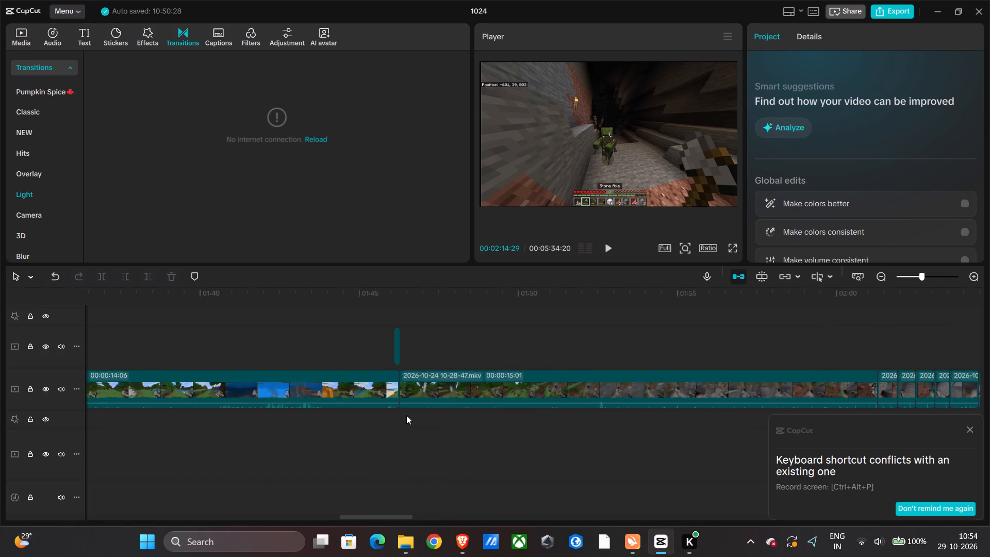
scroll(406, 415, "right", 1)
scroll(351, 369, "right", 2)
left_click(323, 357)
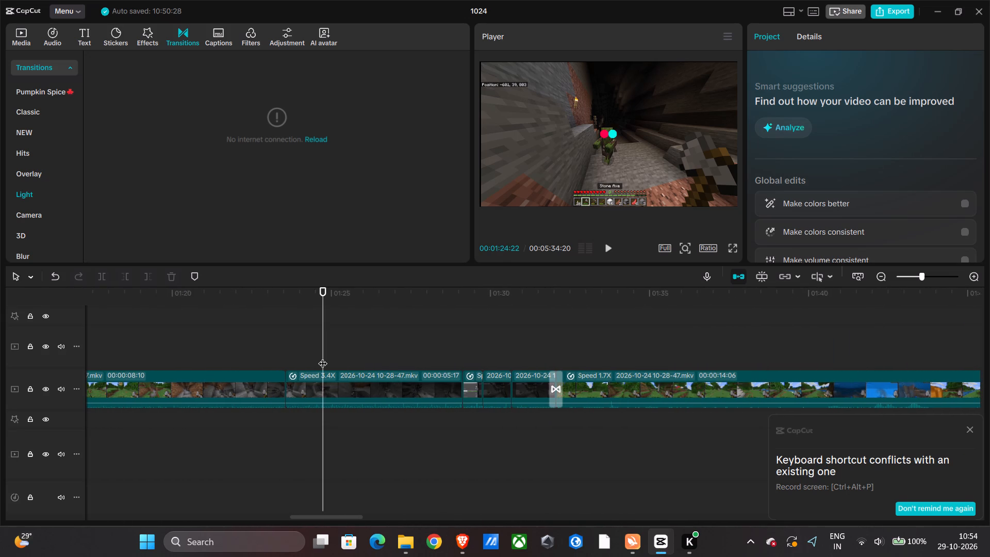
scroll(321, 357, "right", 4)
left_click(319, 356)
scroll(319, 356, "right", 1)
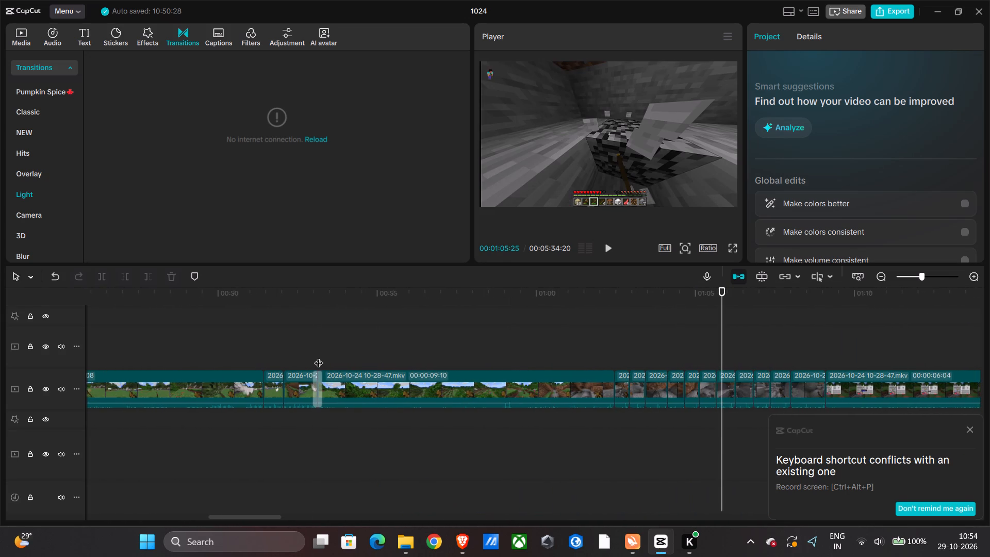
scroll(319, 356, "right", 1)
left_click(319, 356)
scroll(319, 356, "right", 1)
scroll(319, 356, "left", 1)
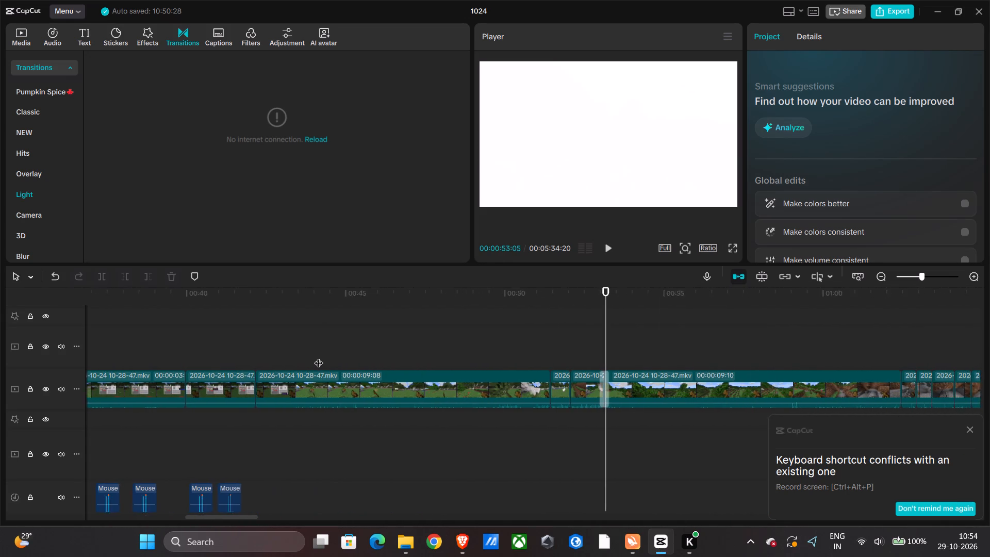
scroll(319, 356, "left", 1)
left_click(559, 343)
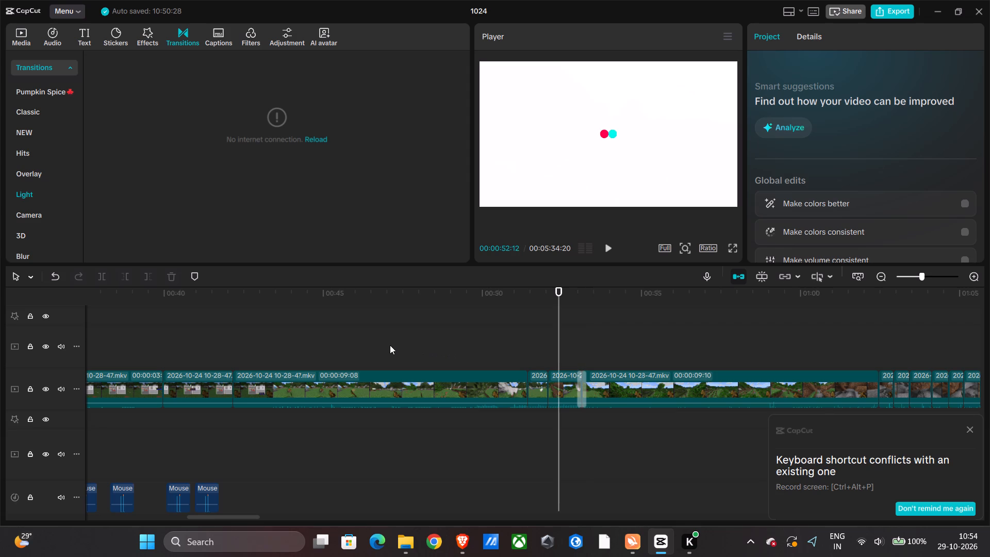
Play the forest footage in short bursts from about 00:00:47 to 00:00:49, stopping at the pig.
left_click(390, 345)
key("space")
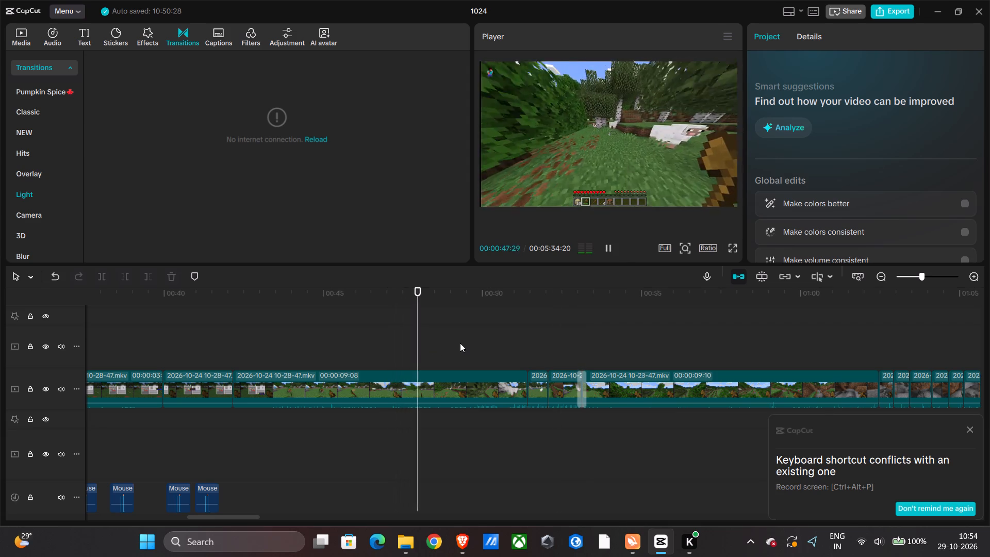
key("space")
key("space")
key("space")
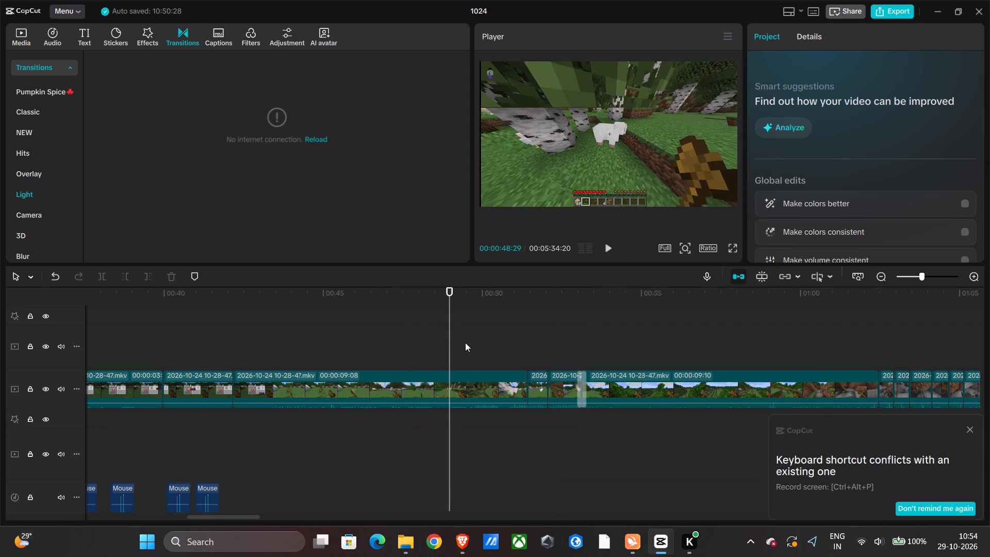
key("space")
key("space")
key("space")
key("space")
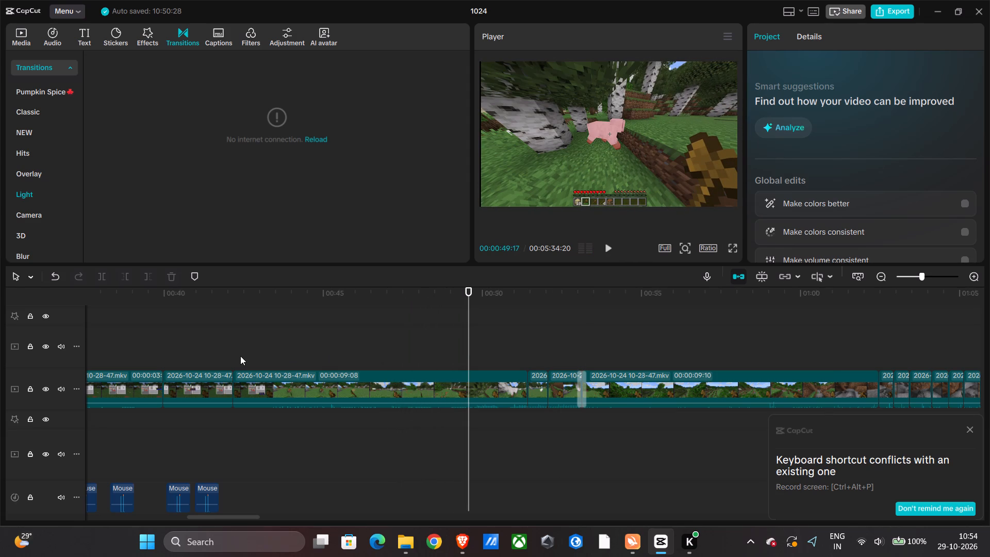
Replay the forest footage in short bursts from about 00:00:47 to 00:00:49, stopping at the sheep.
left_click(238, 356)
key("space")
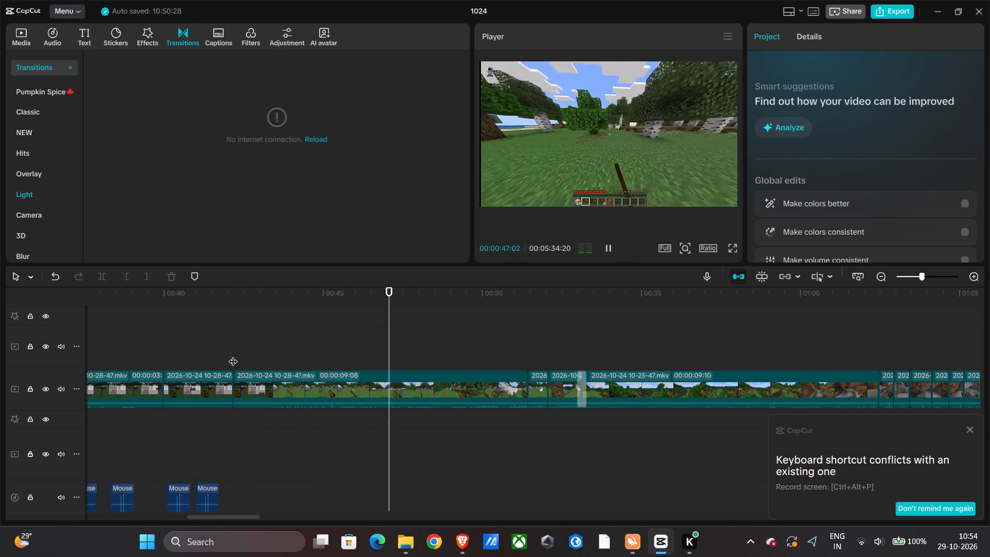
key("space")
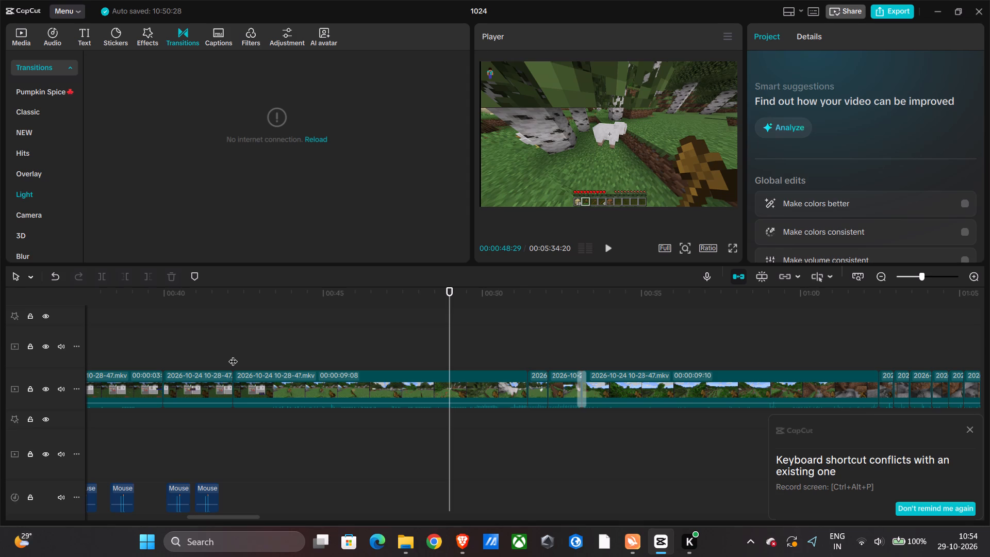
left_click(233, 355)
key("space")
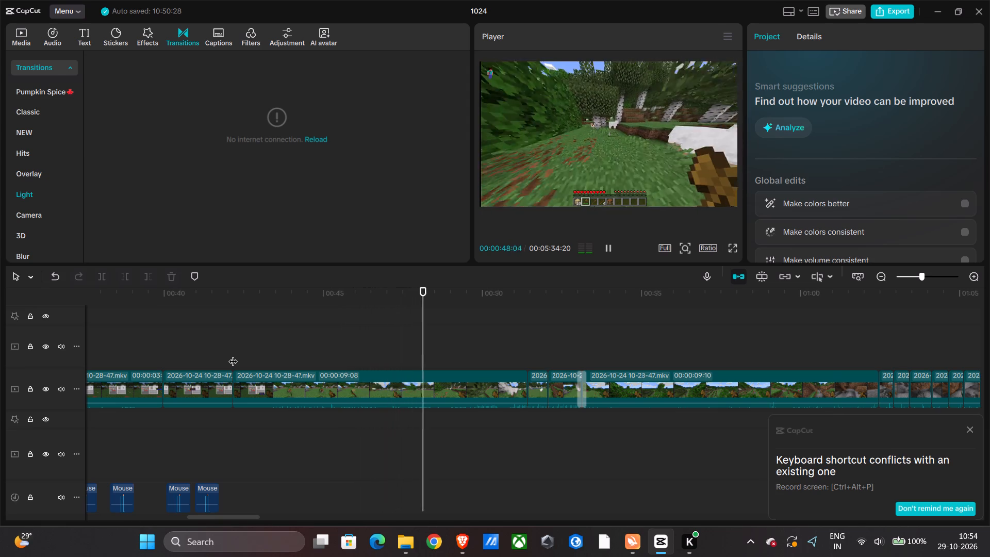
key("space")
key("space")
key("space")
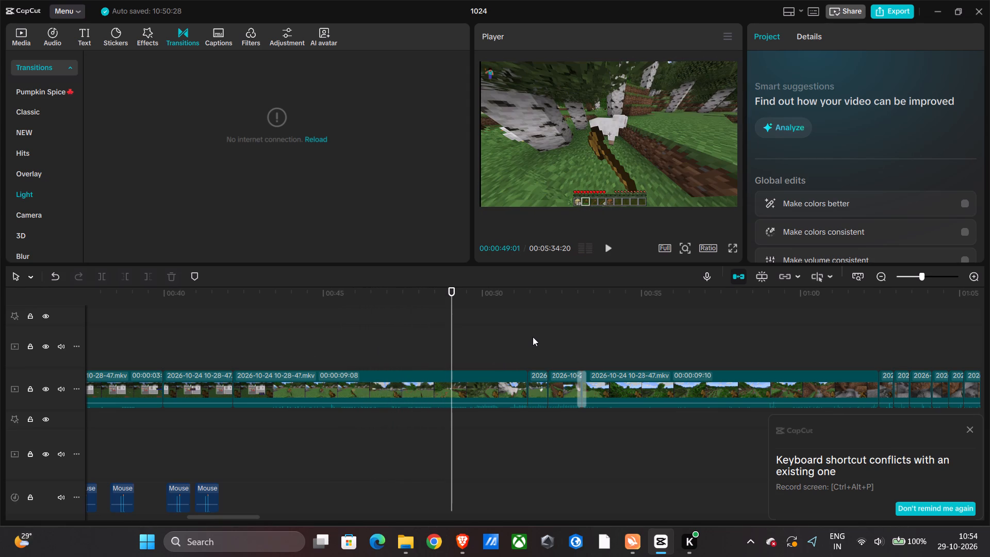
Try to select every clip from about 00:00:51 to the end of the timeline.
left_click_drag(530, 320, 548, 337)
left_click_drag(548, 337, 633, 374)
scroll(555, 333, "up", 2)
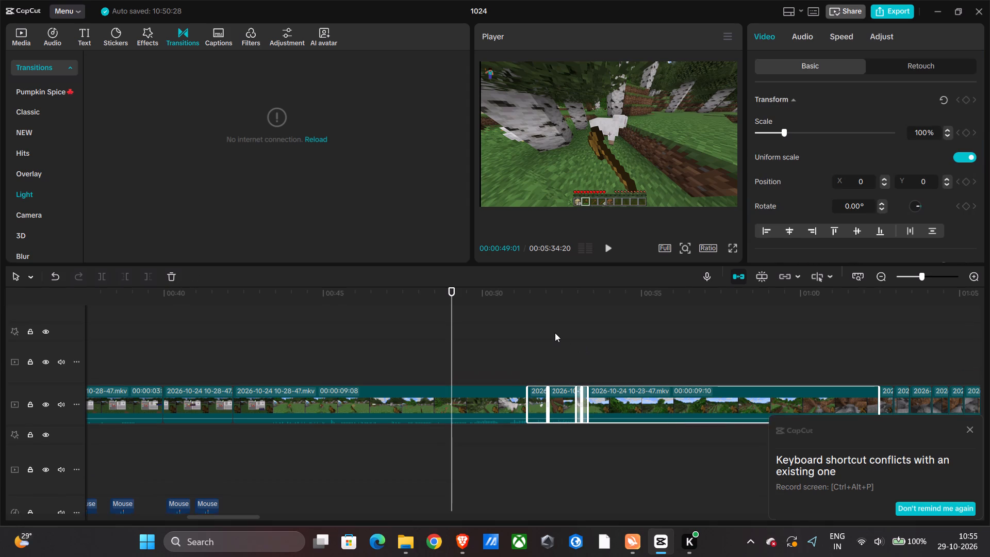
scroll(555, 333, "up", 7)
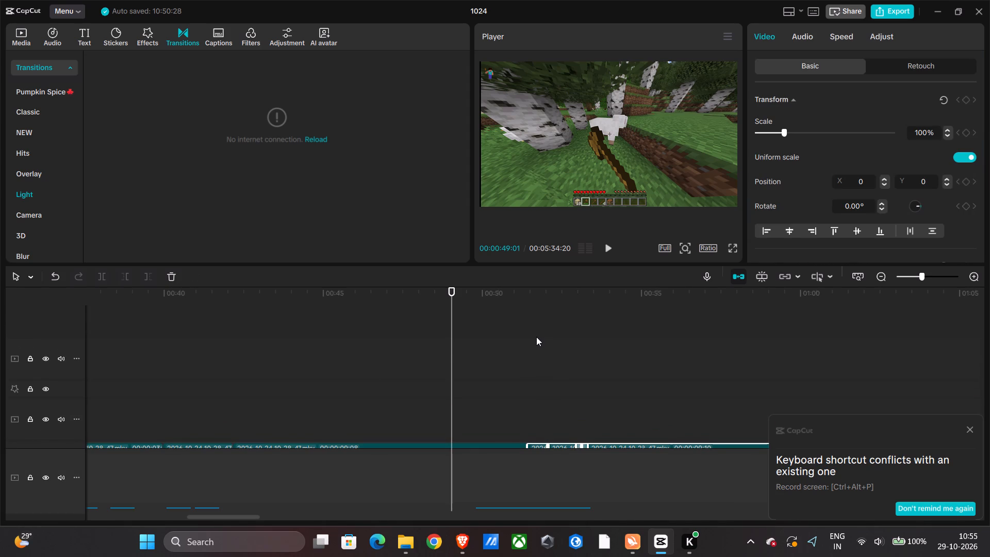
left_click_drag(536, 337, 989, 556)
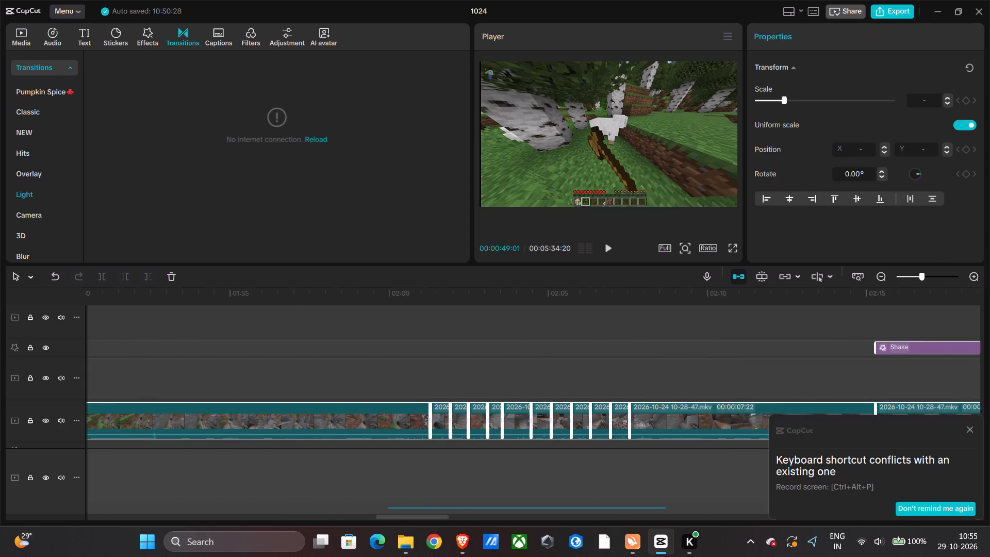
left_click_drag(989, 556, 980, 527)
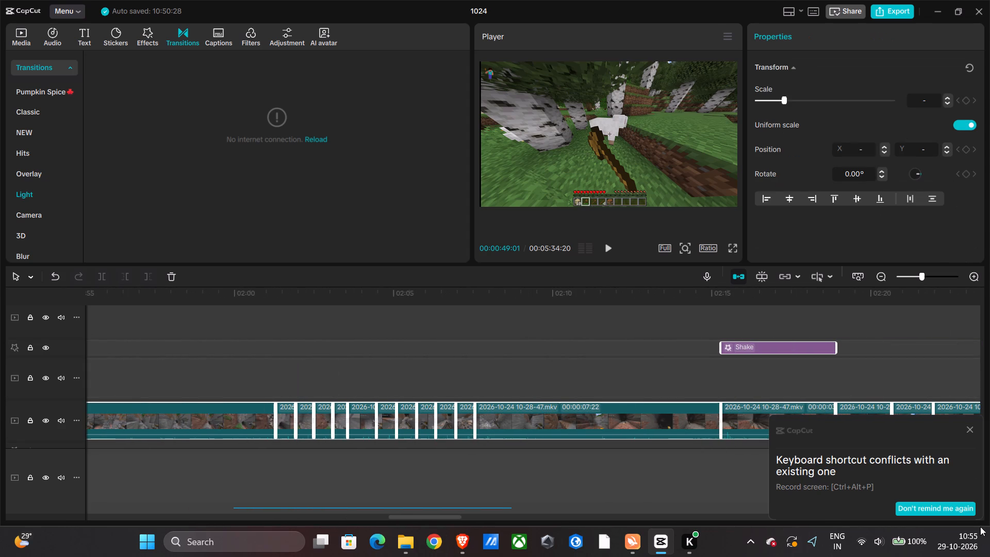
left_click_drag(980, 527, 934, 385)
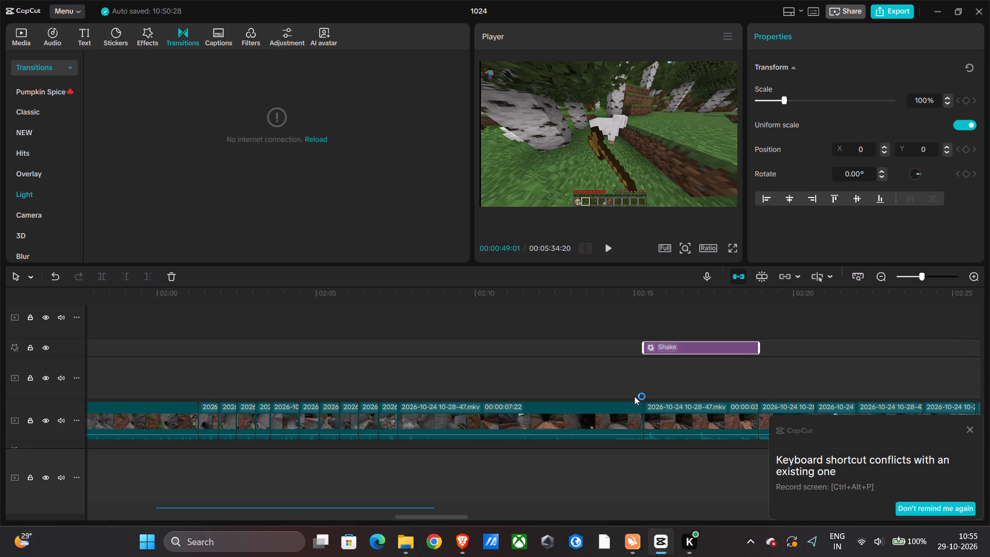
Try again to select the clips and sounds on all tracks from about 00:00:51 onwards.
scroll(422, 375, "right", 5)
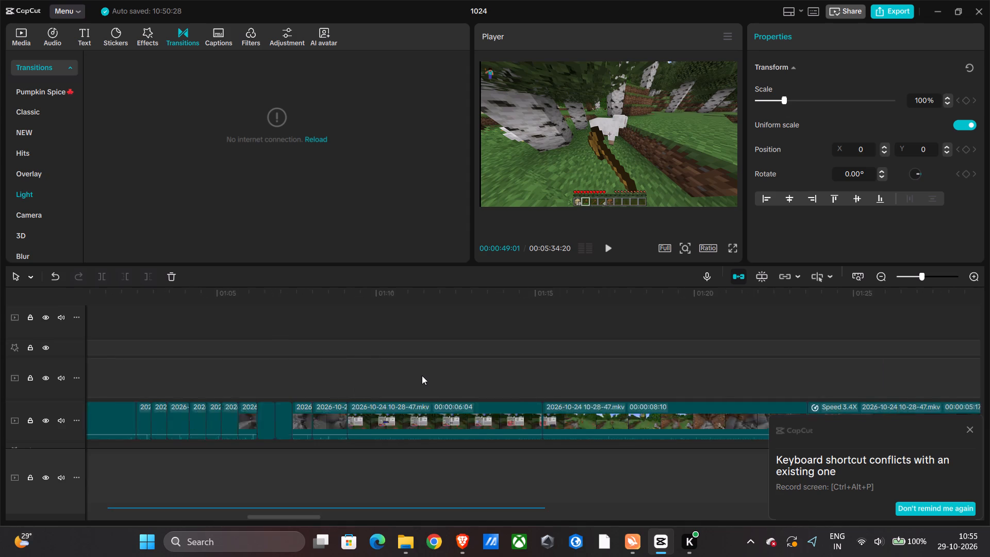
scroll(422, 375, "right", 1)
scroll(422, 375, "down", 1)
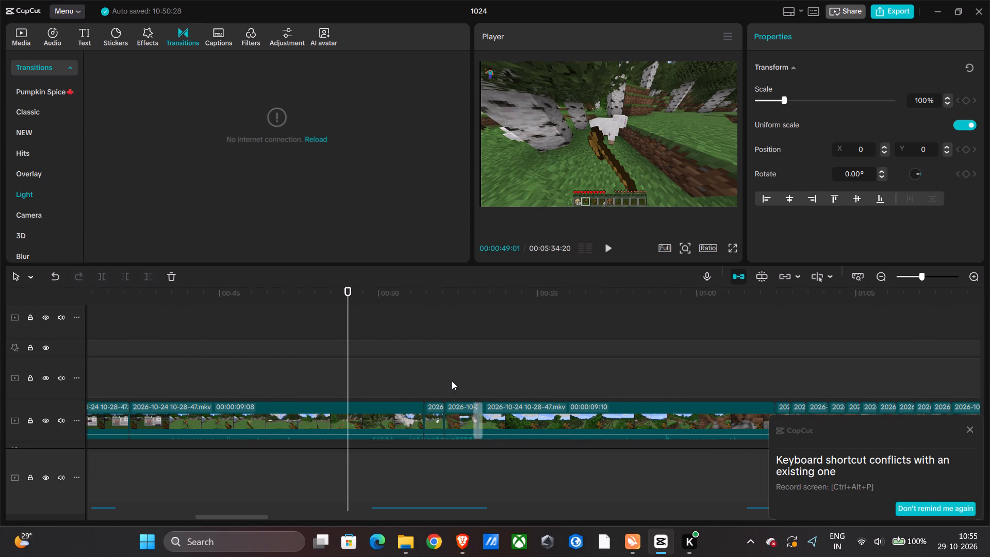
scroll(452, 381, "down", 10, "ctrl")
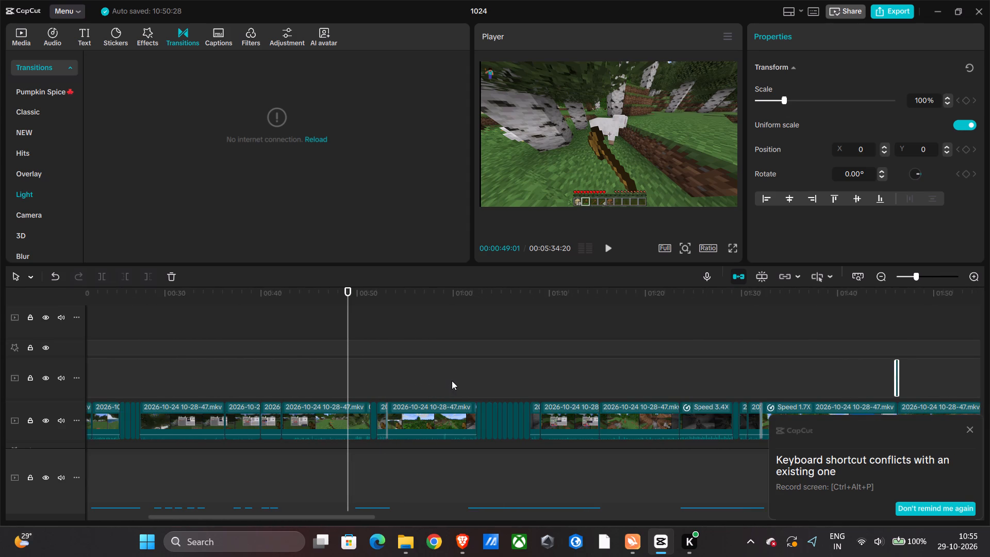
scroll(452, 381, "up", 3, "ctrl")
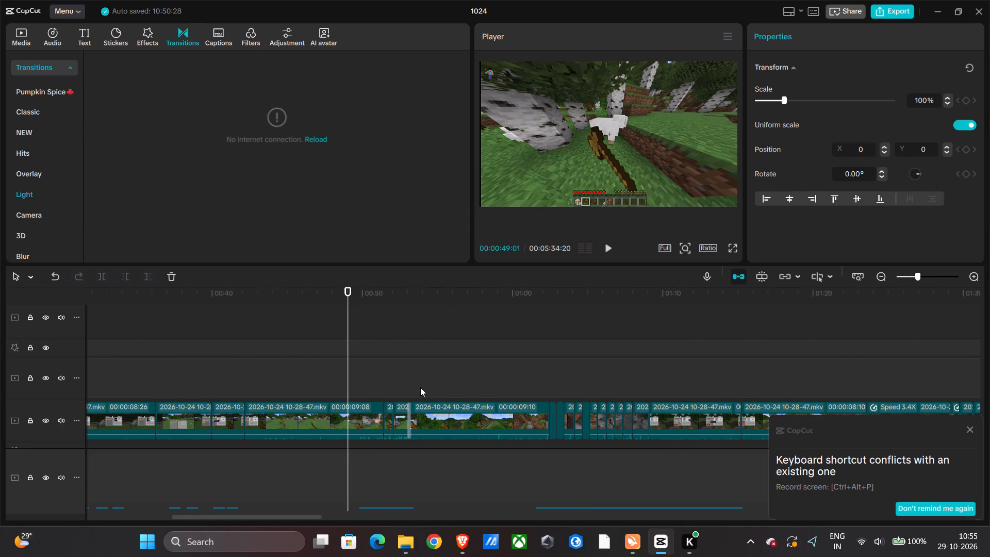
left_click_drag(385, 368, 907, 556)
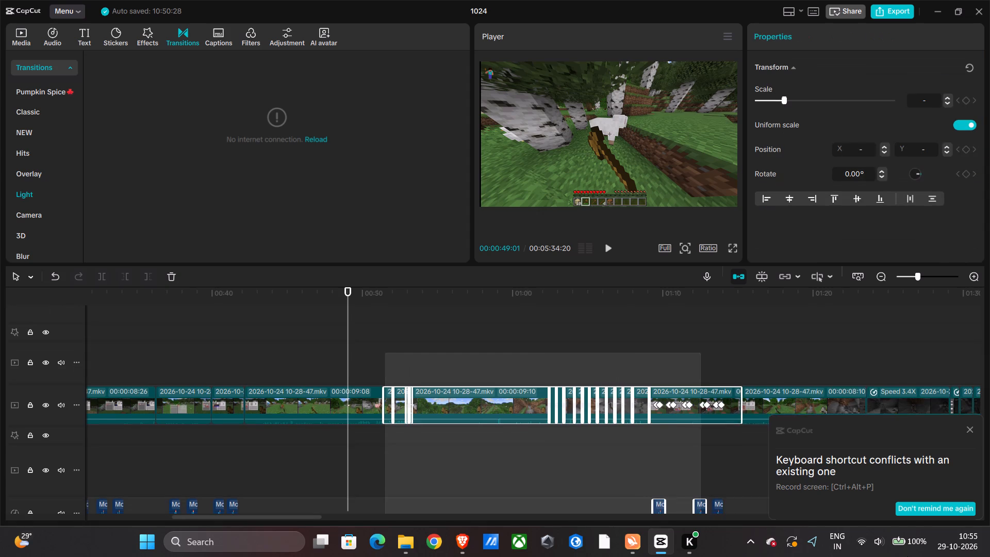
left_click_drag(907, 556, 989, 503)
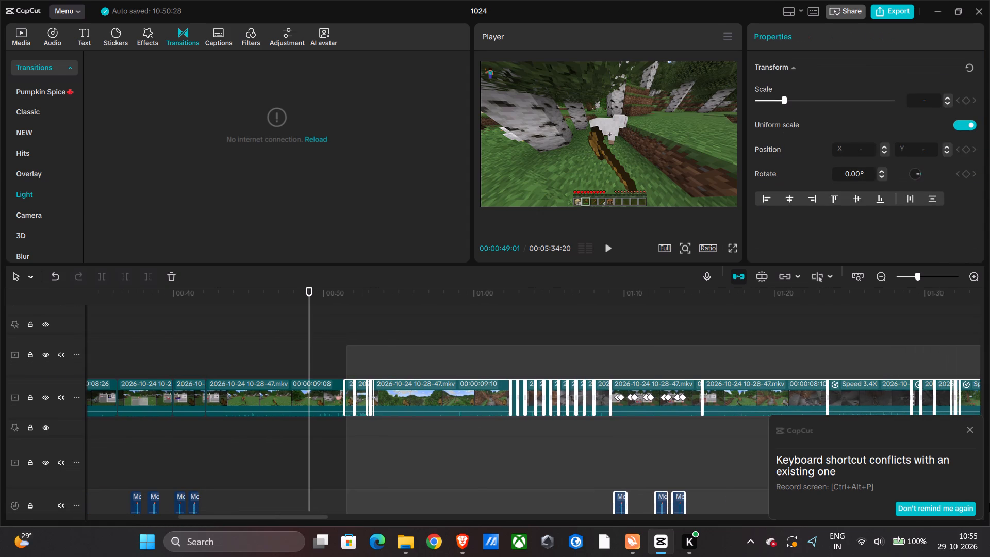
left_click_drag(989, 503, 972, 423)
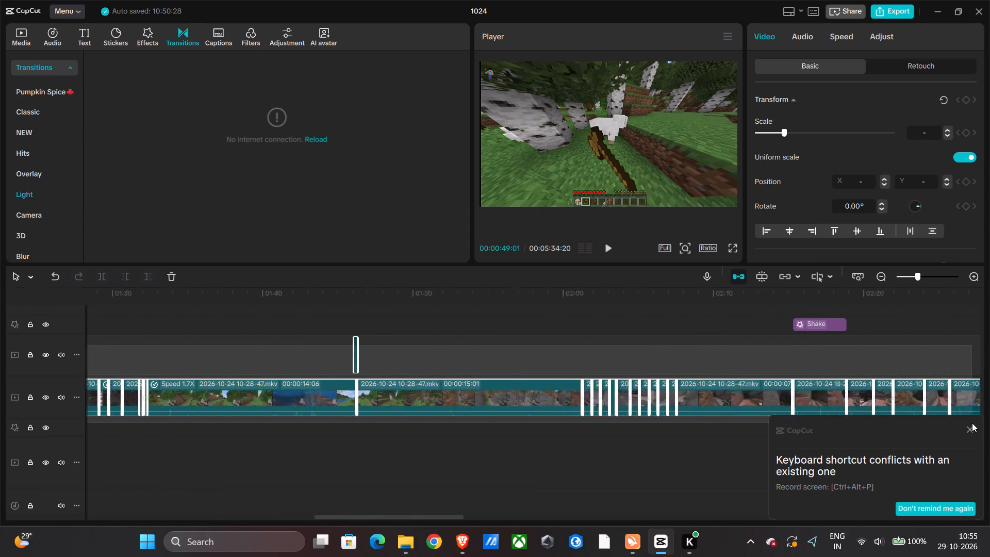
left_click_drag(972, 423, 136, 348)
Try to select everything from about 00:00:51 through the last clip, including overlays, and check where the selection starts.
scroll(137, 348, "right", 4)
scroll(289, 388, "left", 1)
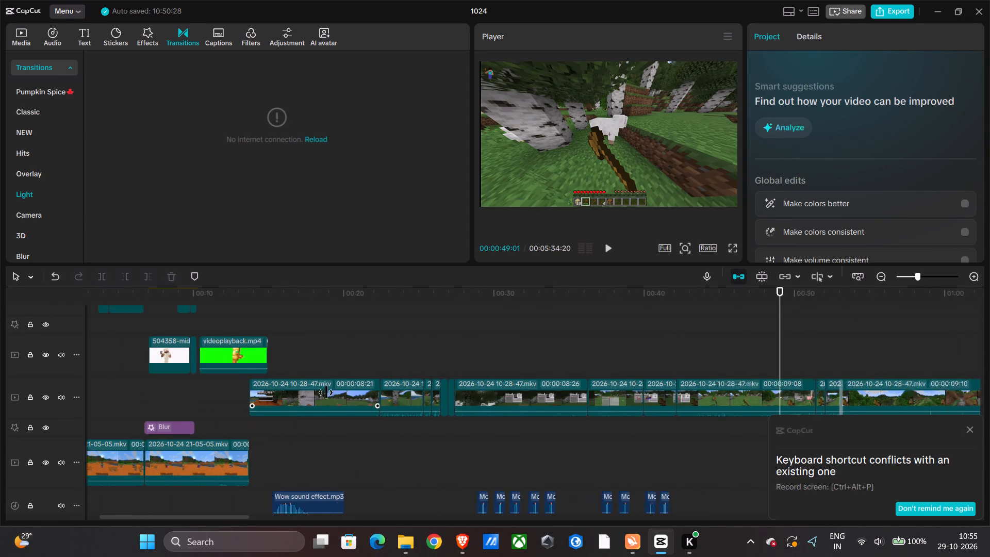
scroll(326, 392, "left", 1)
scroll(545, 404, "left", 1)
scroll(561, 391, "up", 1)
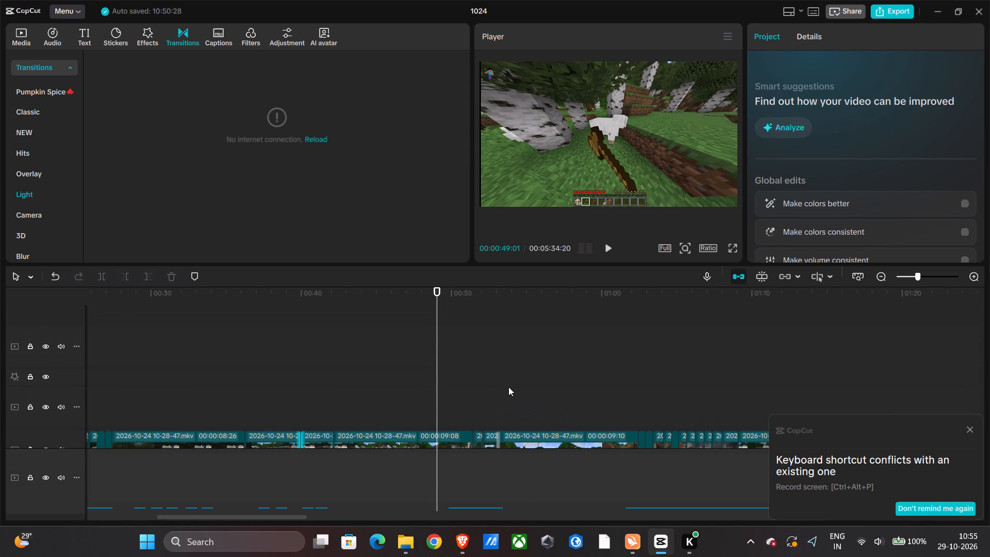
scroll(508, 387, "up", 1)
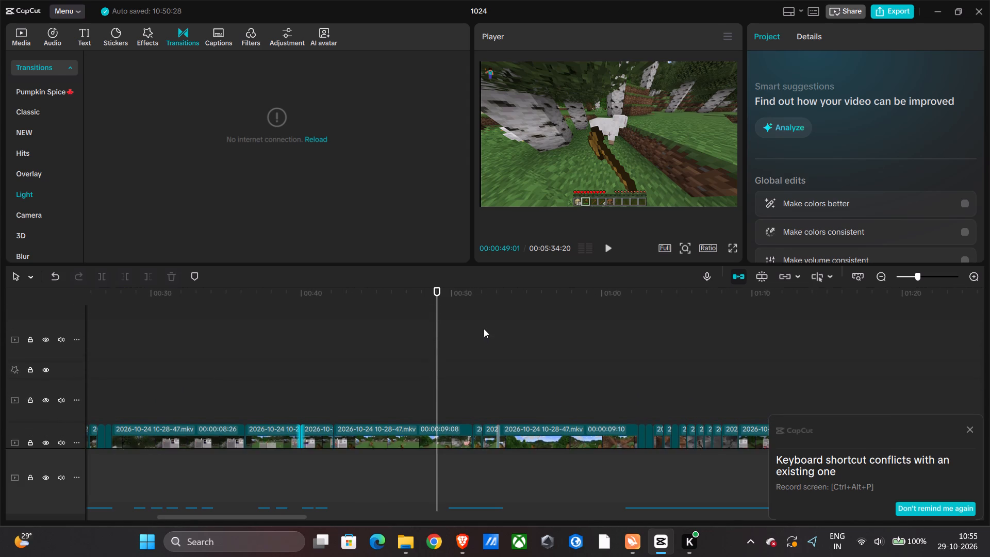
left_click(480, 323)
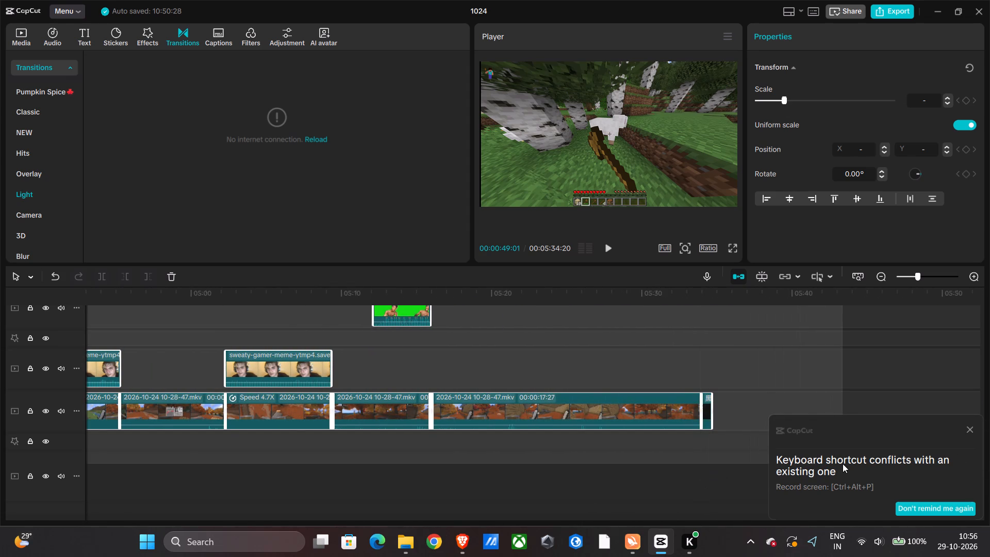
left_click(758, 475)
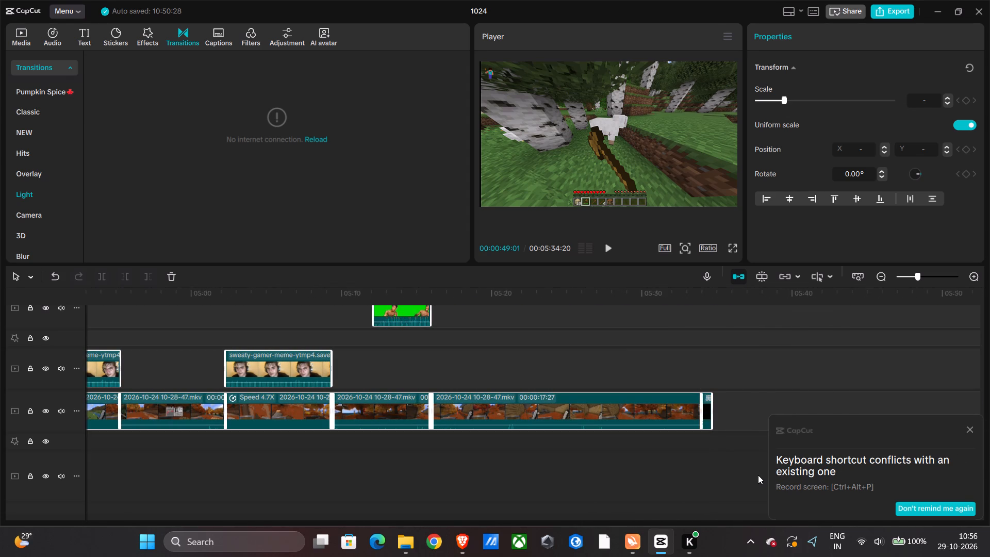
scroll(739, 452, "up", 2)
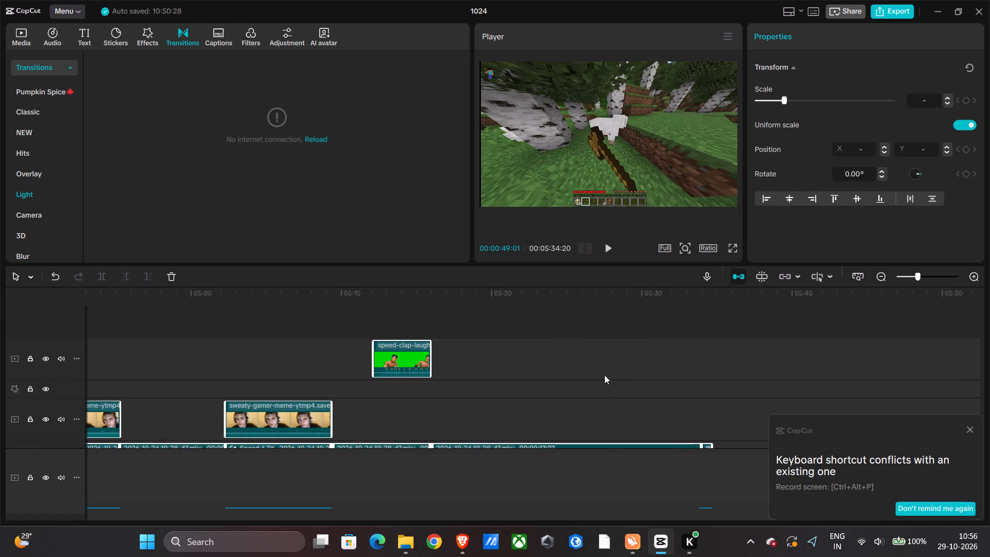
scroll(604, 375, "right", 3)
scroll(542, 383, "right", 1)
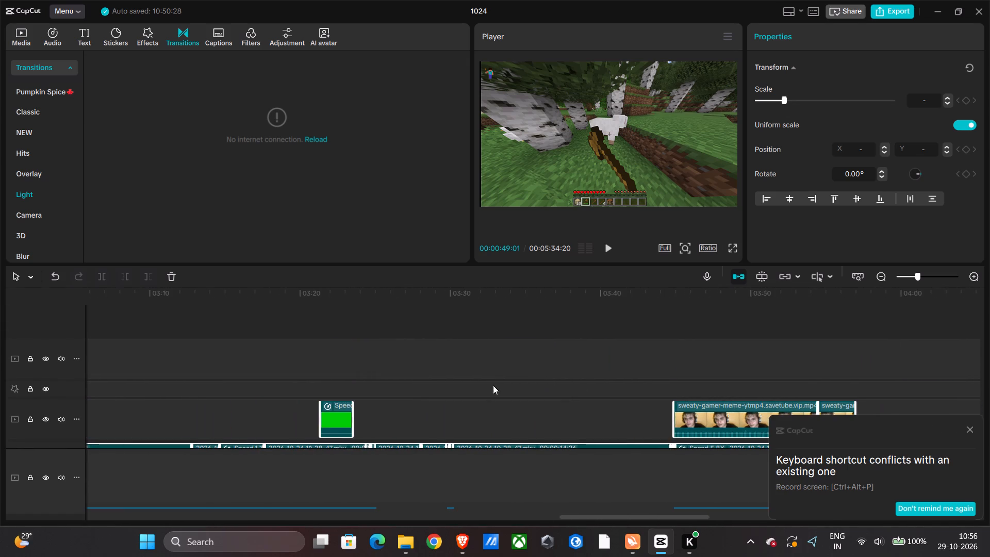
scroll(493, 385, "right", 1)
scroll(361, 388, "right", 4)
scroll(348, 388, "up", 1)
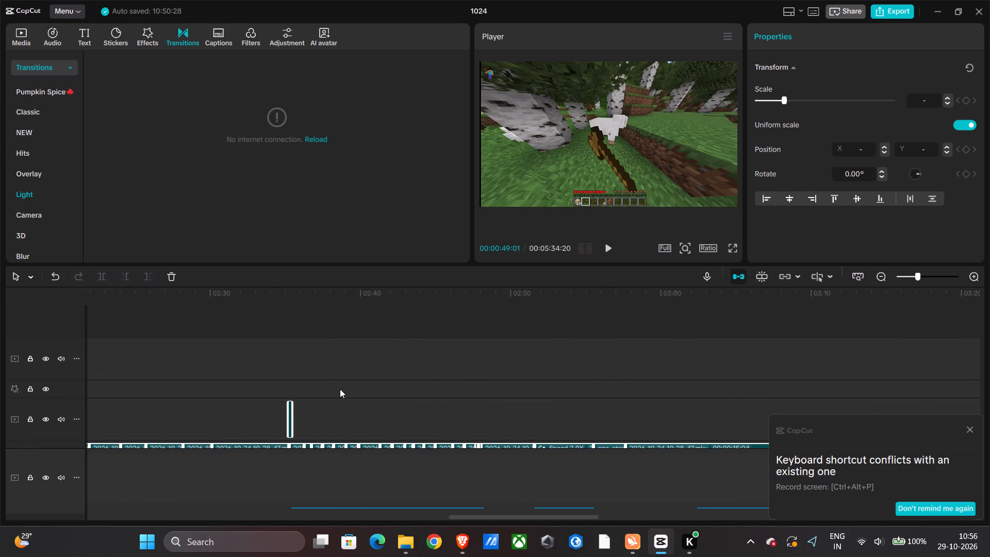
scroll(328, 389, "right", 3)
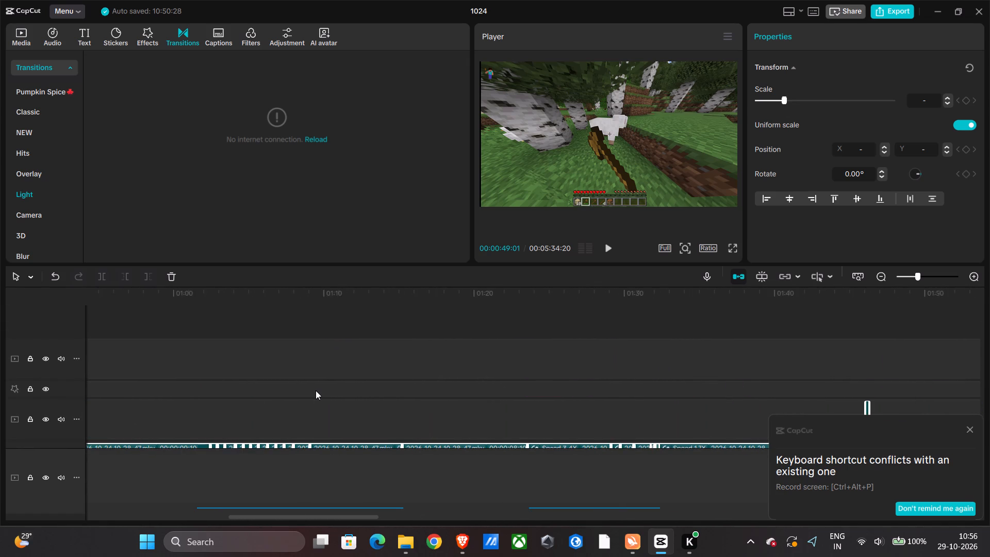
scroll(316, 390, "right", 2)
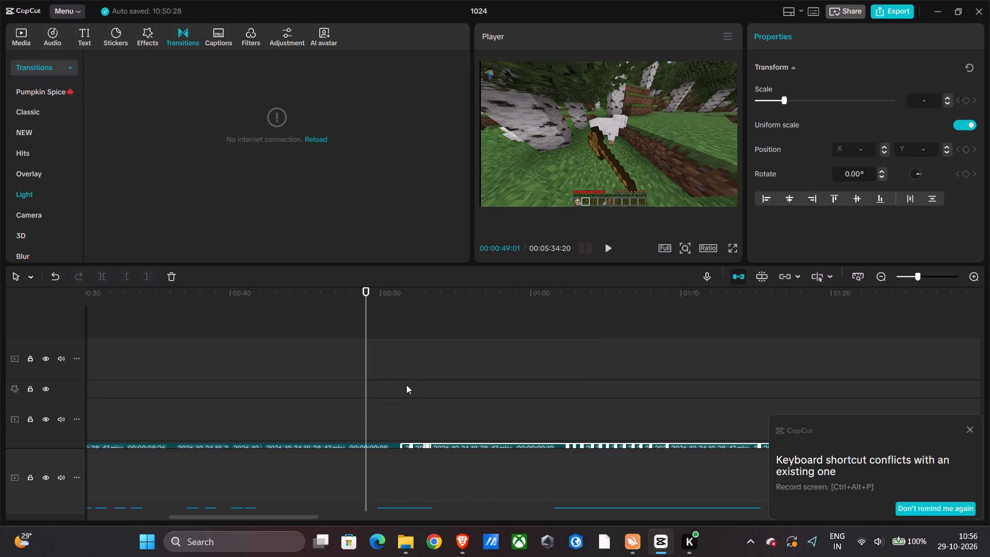
Clear the selection and scrub the animal-hitting footage between about 00:00:50 and 00:00:51, stopping at 00:00:50:12.
left_click(404, 340)
left_click_drag(404, 340, 460, 354)
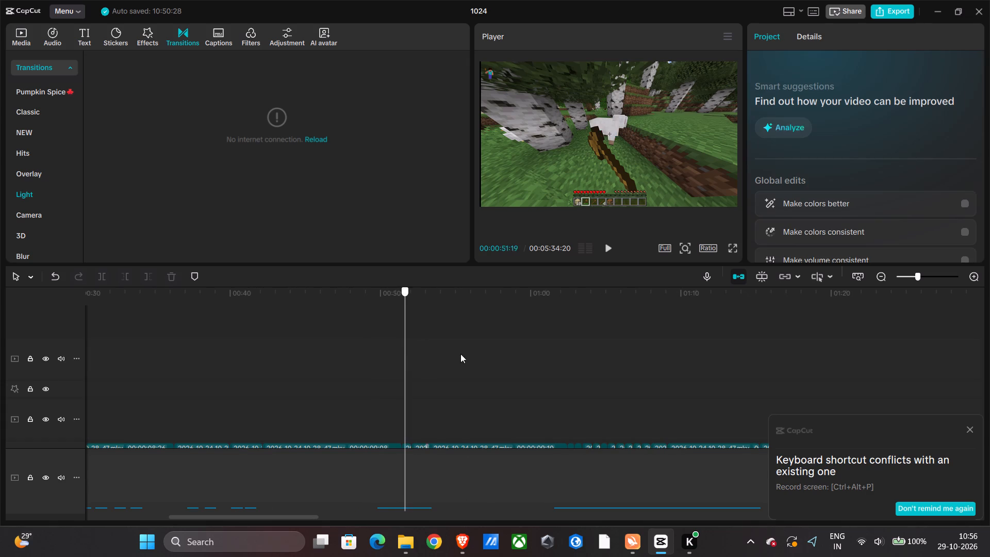
left_click_drag(460, 354, 404, 355)
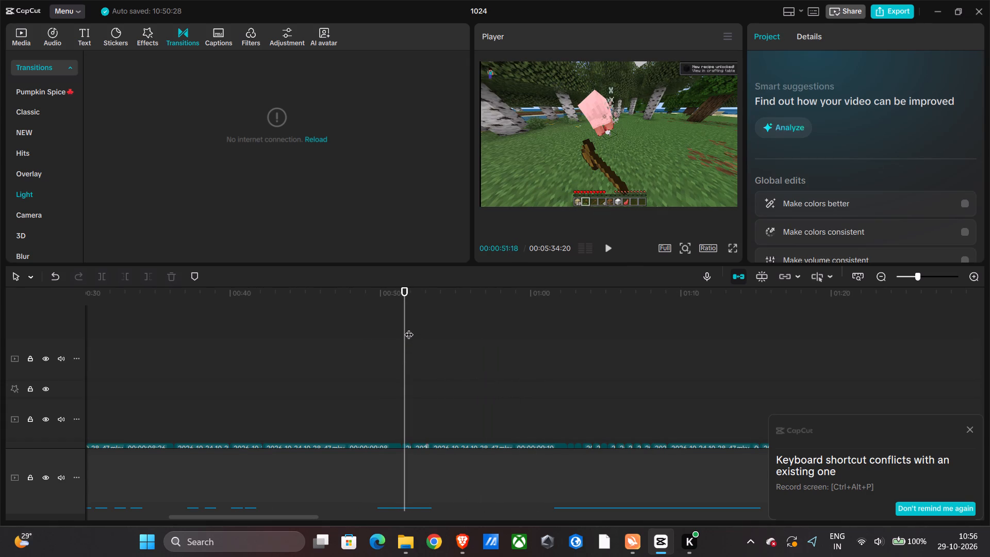
scroll(413, 335, "right", 1)
left_click(412, 339)
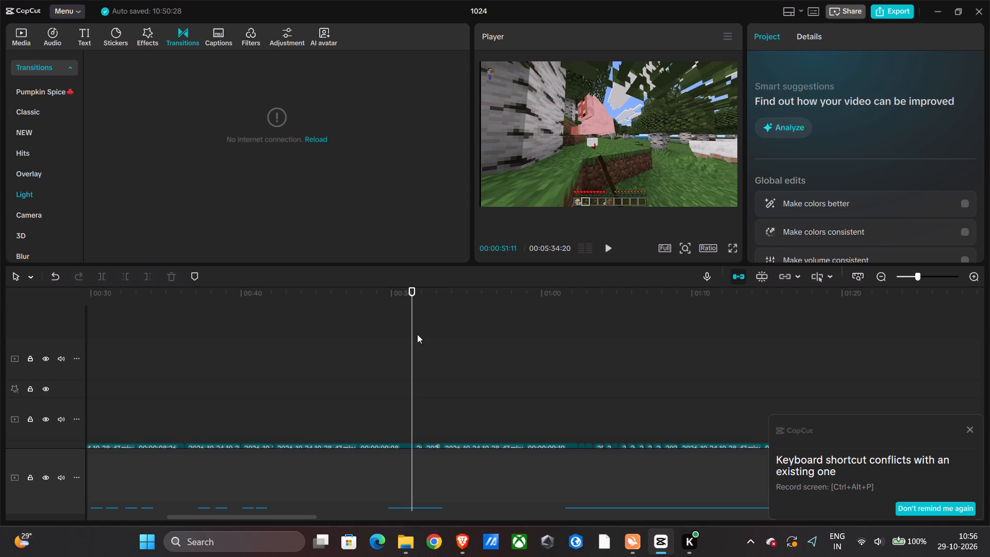
left_click_drag(416, 334, 407, 342)
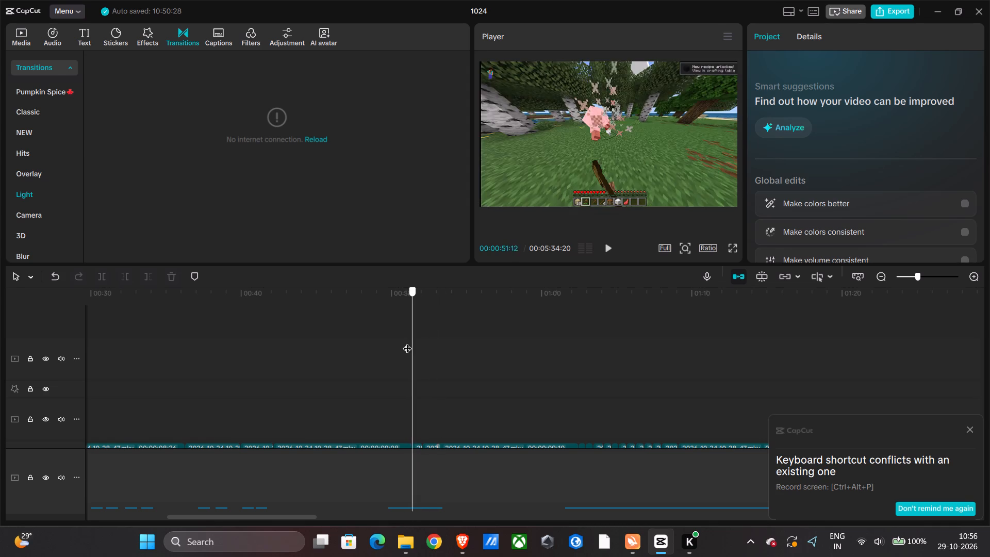
left_click_drag(407, 342, 398, 347)
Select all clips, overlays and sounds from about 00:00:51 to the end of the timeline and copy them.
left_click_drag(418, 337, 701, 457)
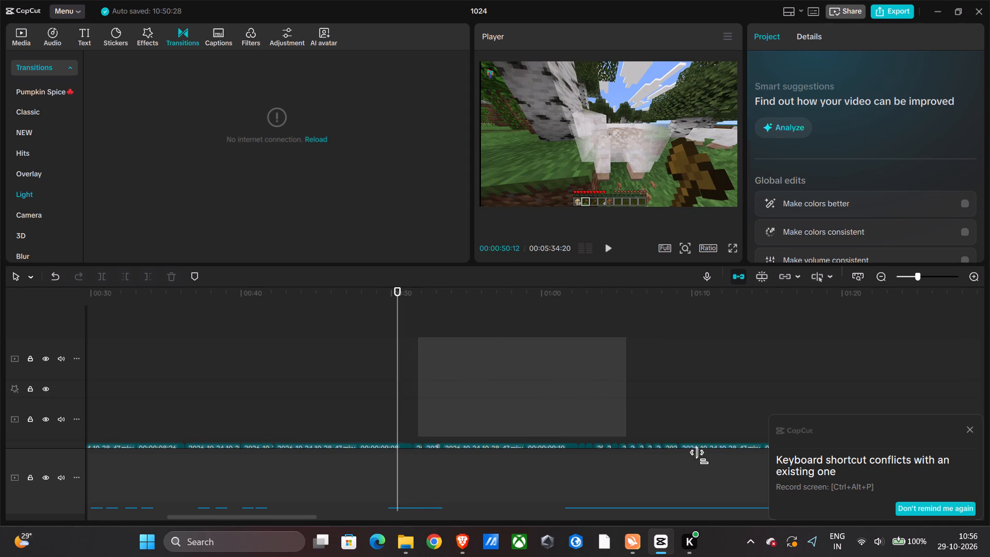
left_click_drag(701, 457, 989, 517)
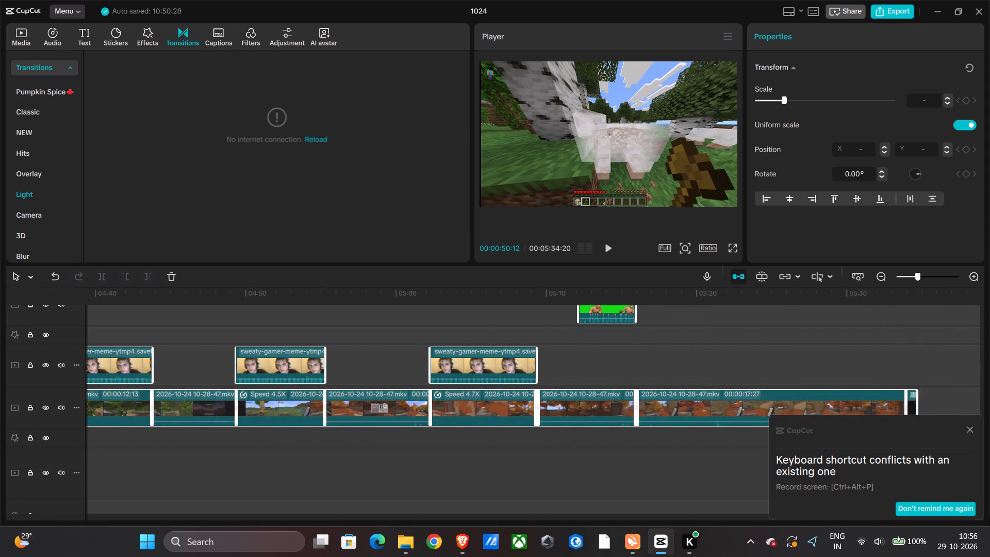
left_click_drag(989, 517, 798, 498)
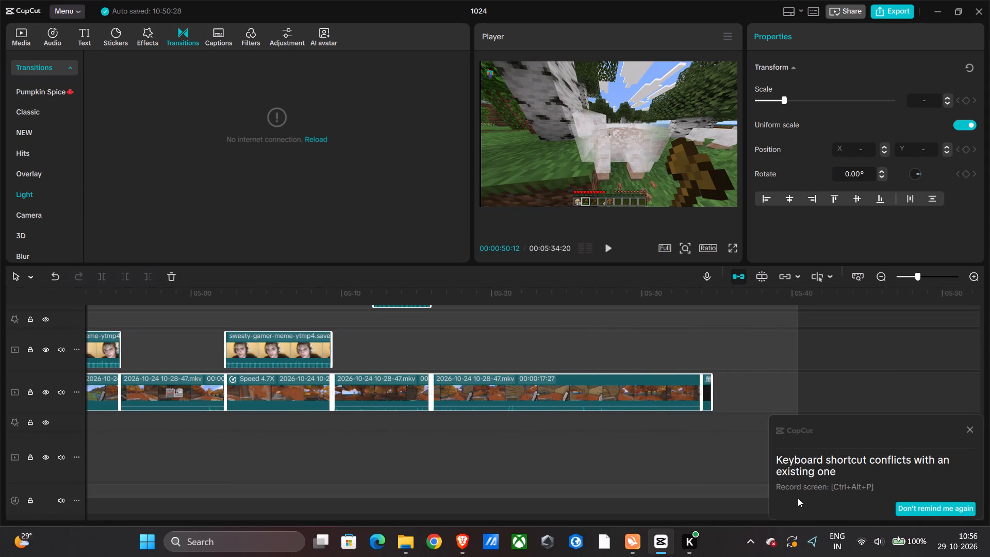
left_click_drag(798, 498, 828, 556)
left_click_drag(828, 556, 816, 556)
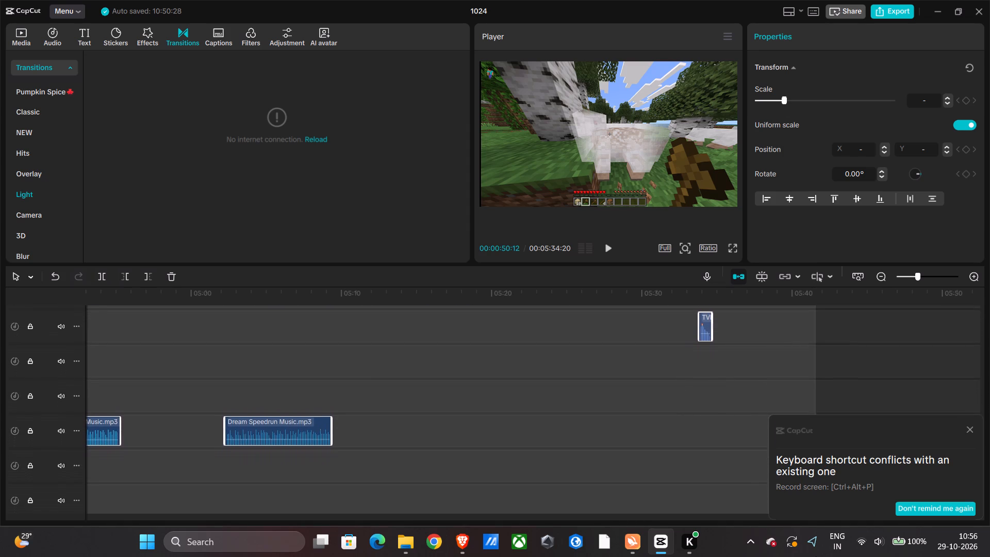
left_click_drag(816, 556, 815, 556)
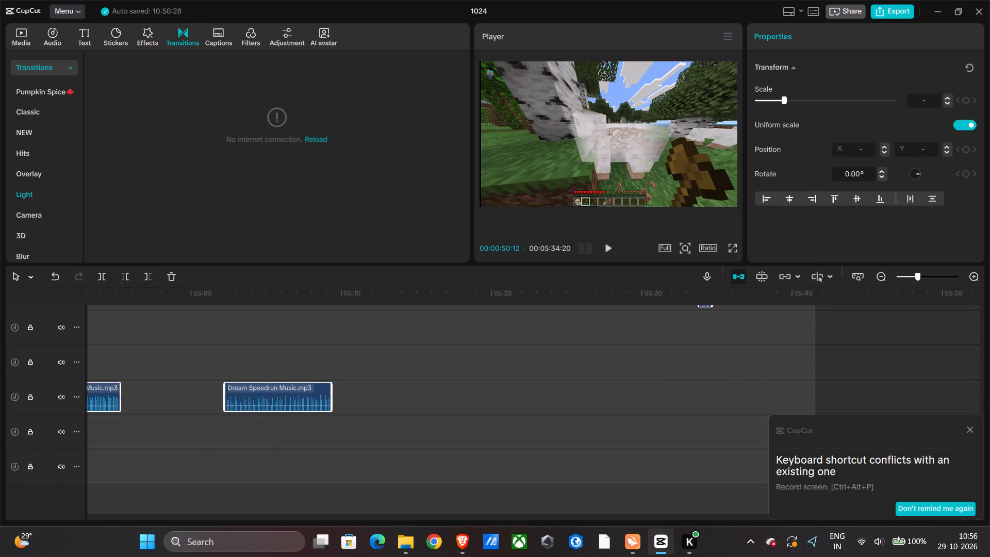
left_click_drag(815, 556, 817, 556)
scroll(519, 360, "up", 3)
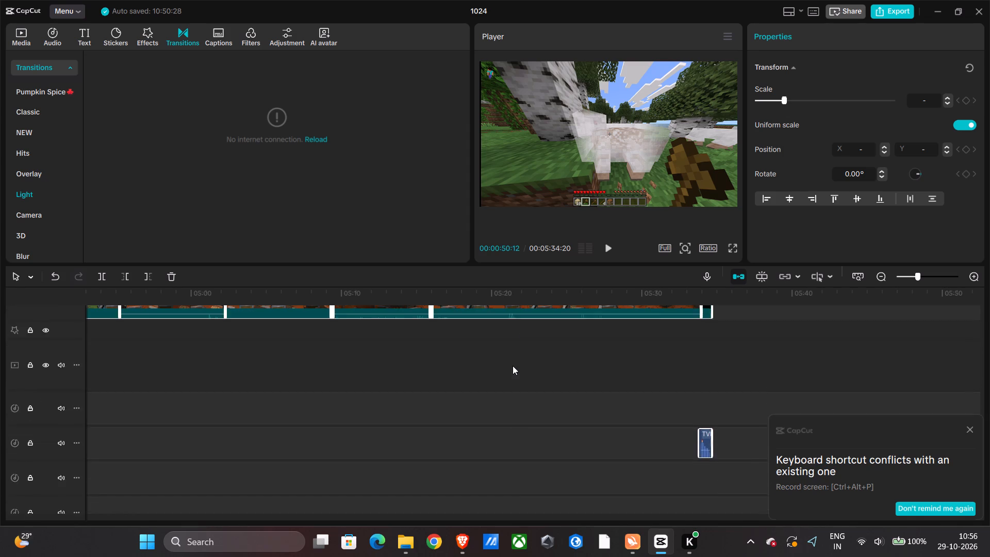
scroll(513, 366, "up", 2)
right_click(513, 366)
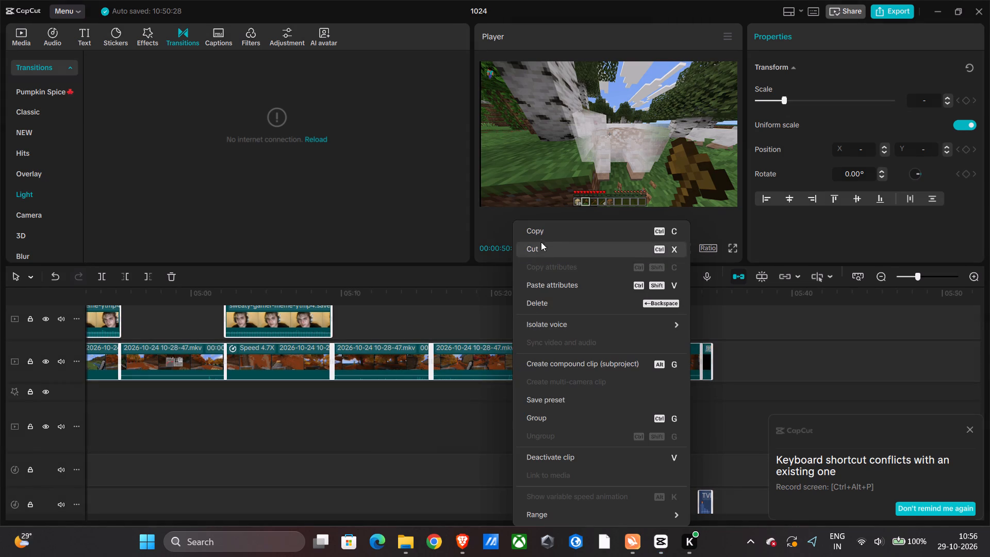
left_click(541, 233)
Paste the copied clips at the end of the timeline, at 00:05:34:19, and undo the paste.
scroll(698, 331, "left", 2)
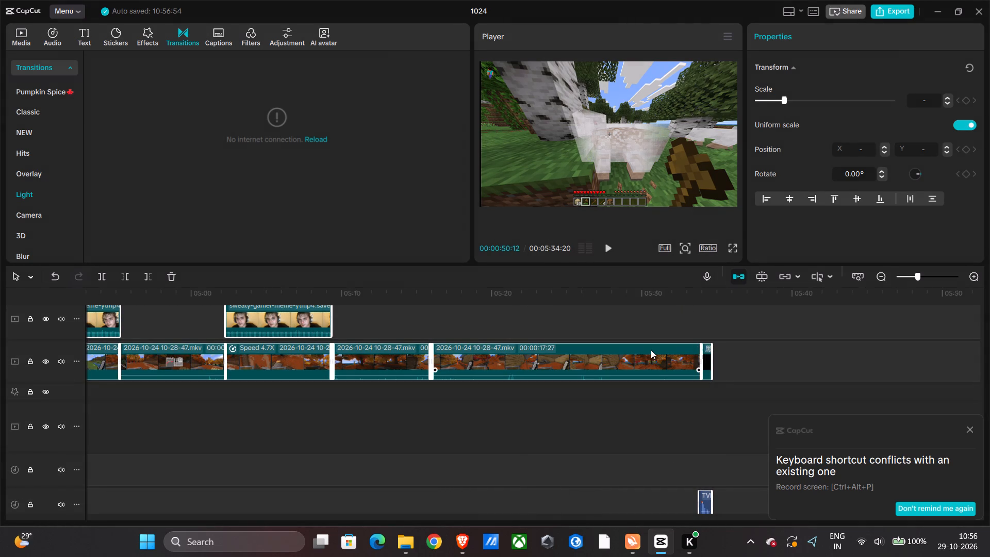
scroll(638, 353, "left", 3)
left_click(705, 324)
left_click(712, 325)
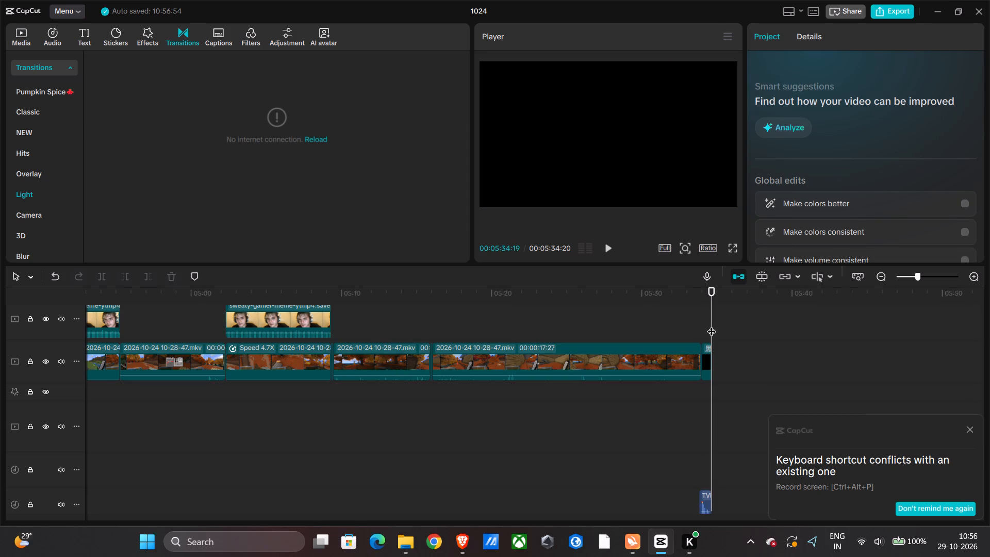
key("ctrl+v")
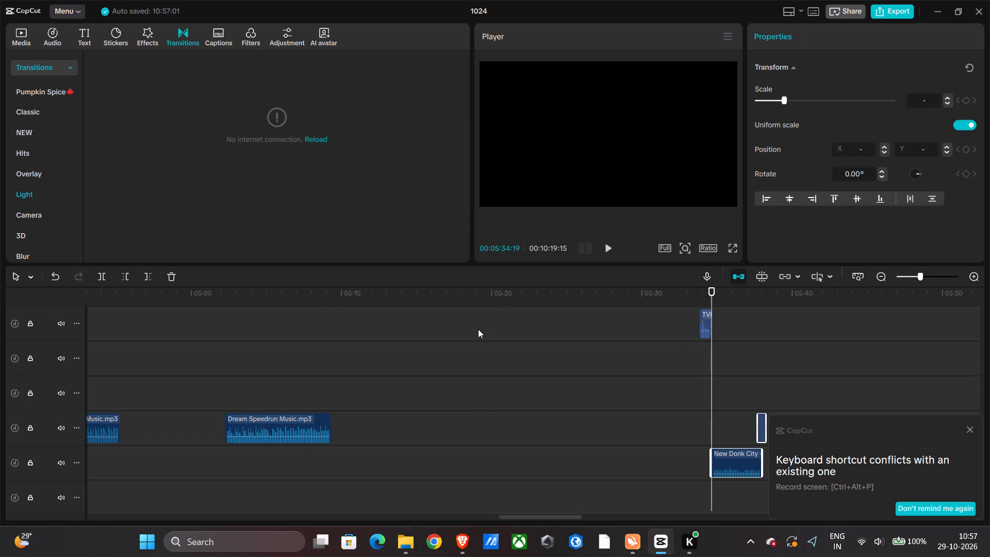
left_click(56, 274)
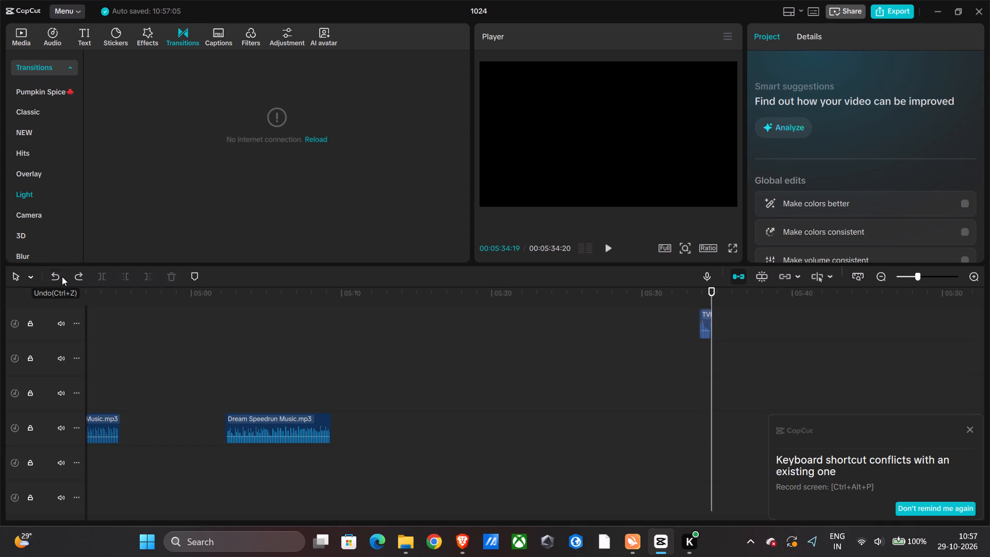
Go back to the opening part of the timeline and look up the CID Memes audio file in the capcut mc folder.
scroll(386, 343, "right", 4)
scroll(530, 419, "up", 4)
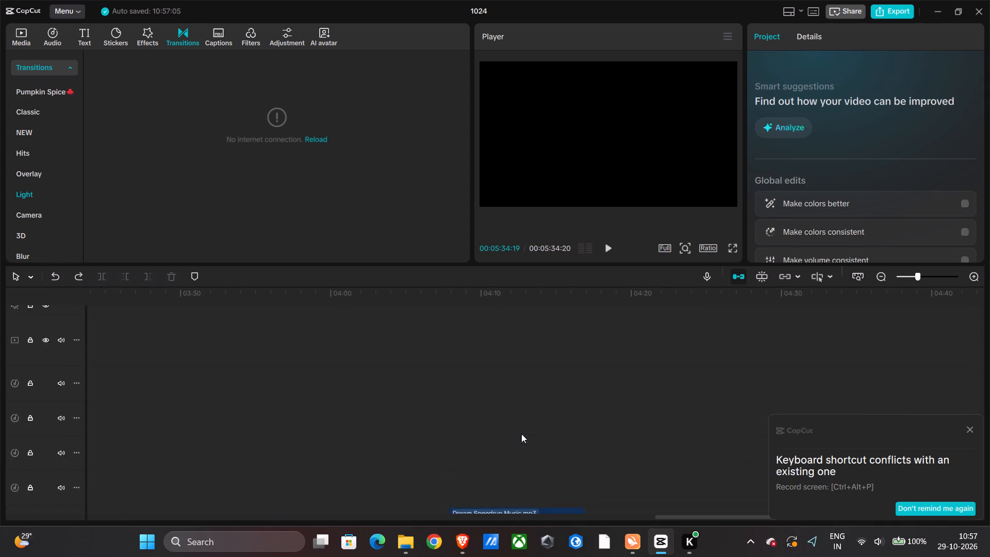
scroll(521, 434, "up", 3)
scroll(522, 424, "down", 1)
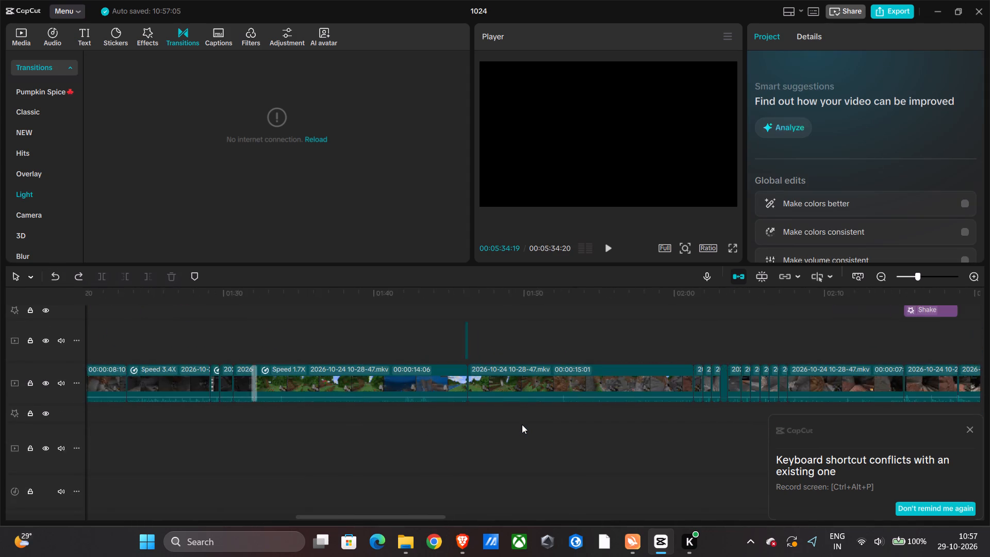
scroll(522, 424, "down", 1)
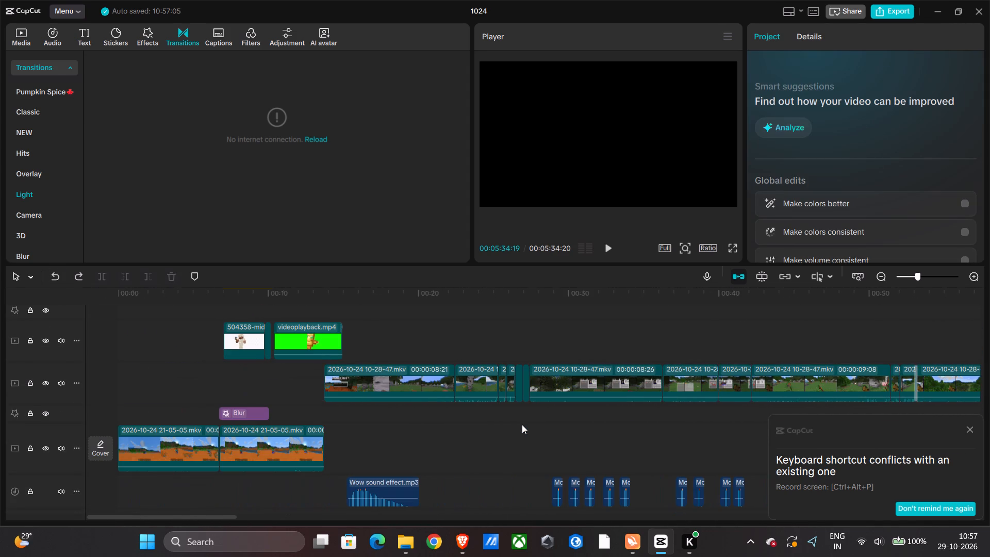
scroll(522, 424, "down", 1)
left_click(478, 349)
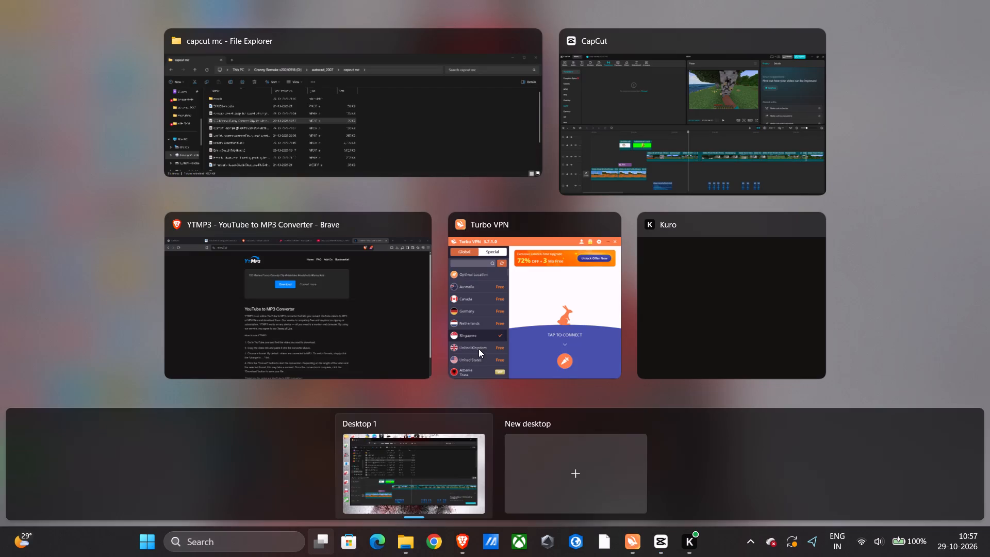
left_click(431, 488)
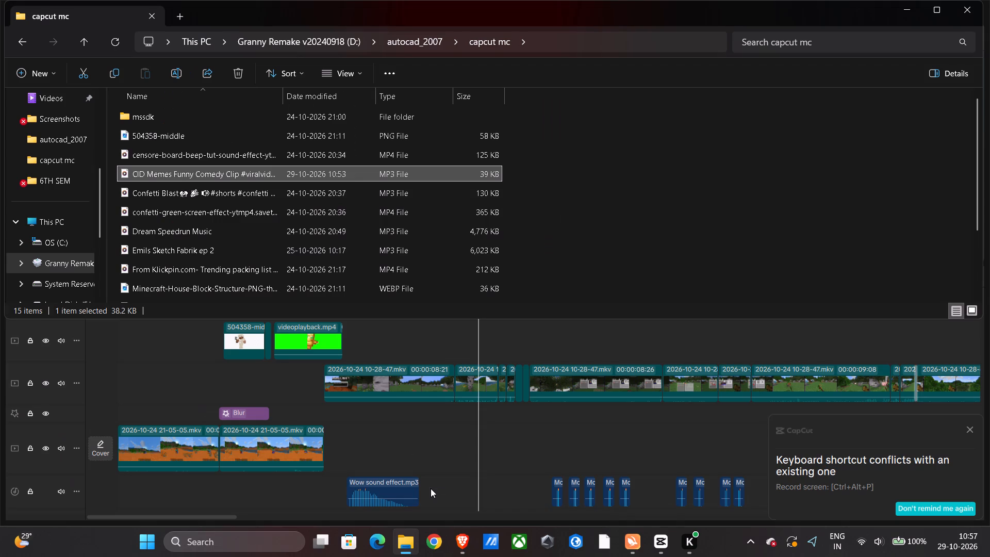
Preview the tree-chopping, crafting and forest footage from 00:00:22 onwards and stop at 00:00:49:00, where the sheep comes into view.
scroll(379, 378, "up", 12, "ctrl")
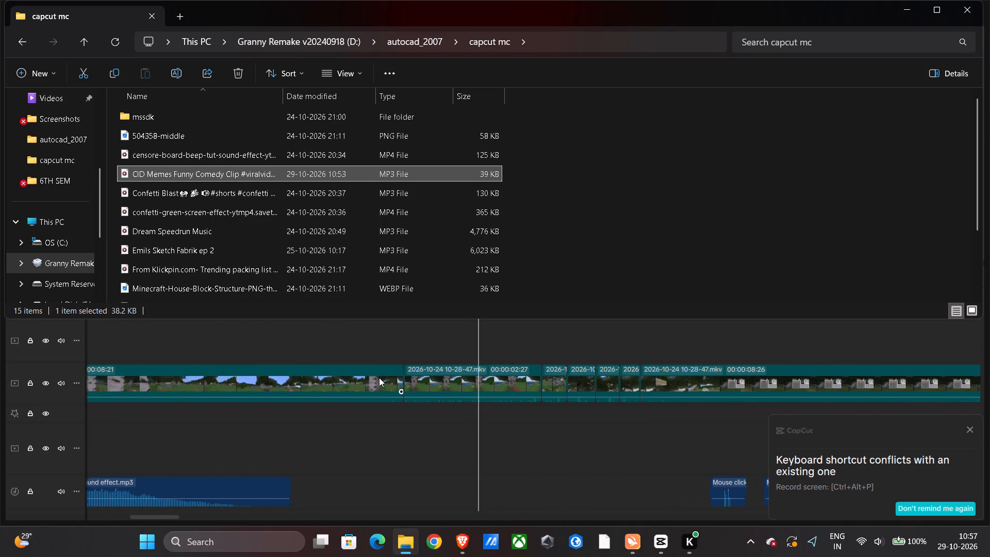
scroll(379, 378, "up", 2, "ctrl")
left_click(397, 351)
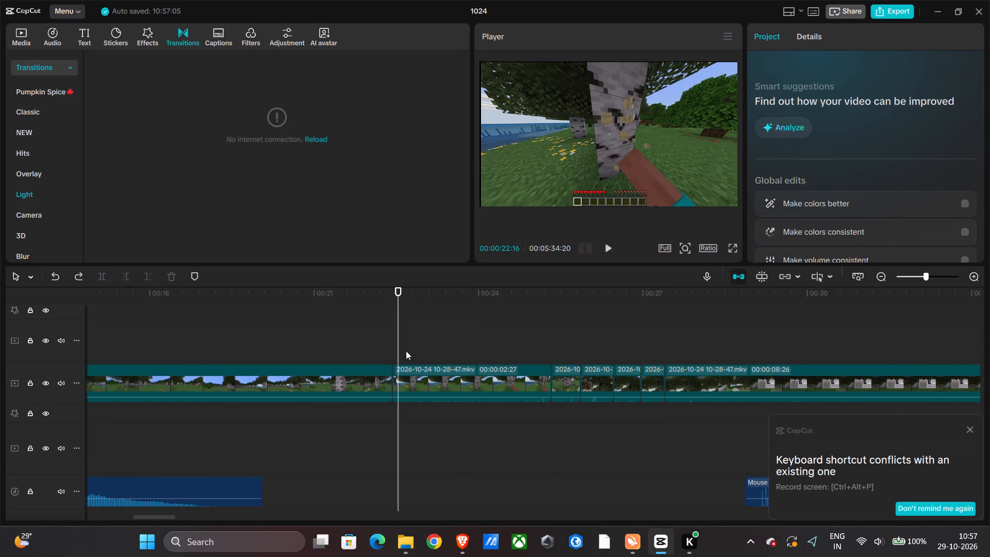
key("space")
scroll(629, 333, "left", 2)
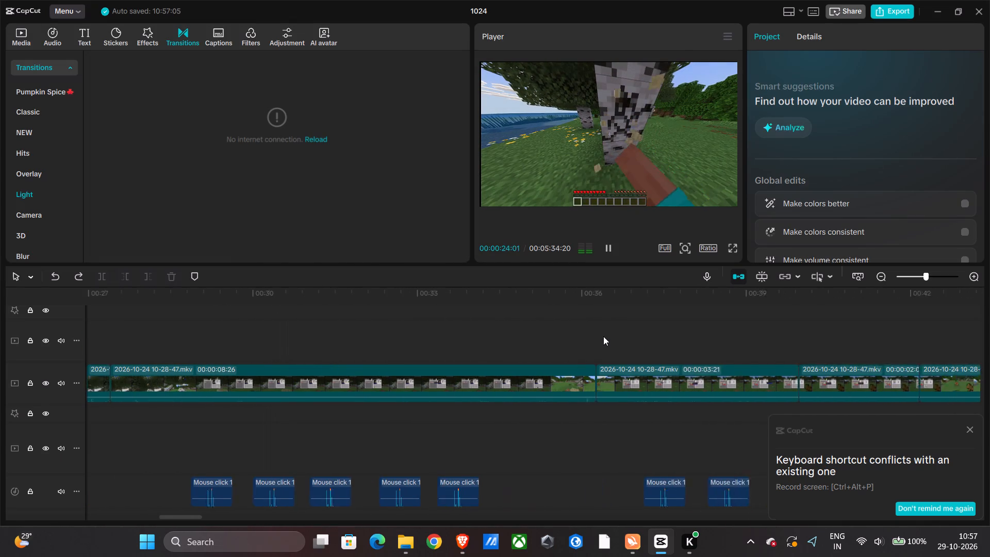
left_click(602, 336)
key("space")
scroll(646, 336, "left", 1)
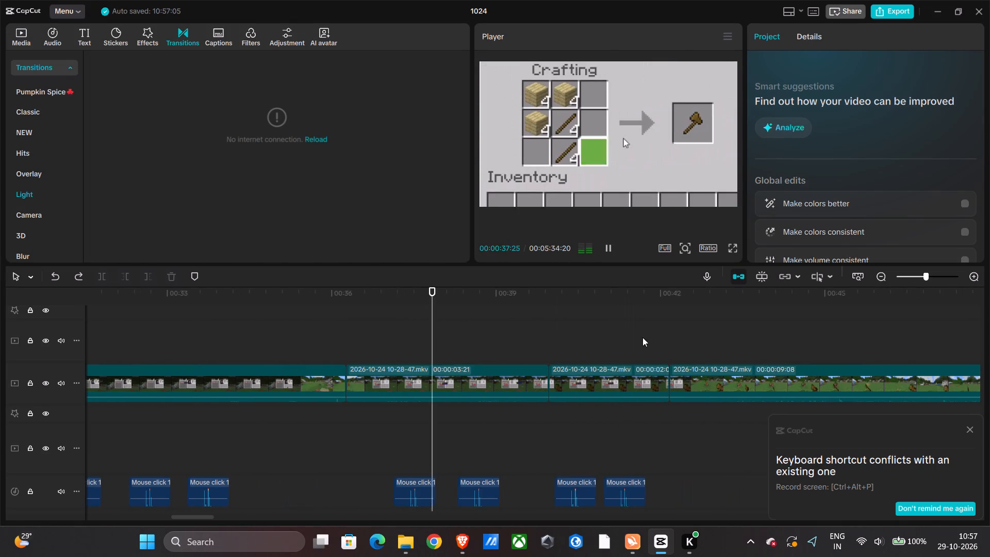
scroll(642, 337, "left", 1)
left_click(617, 341)
key("space")
left_click(688, 327)
key("space")
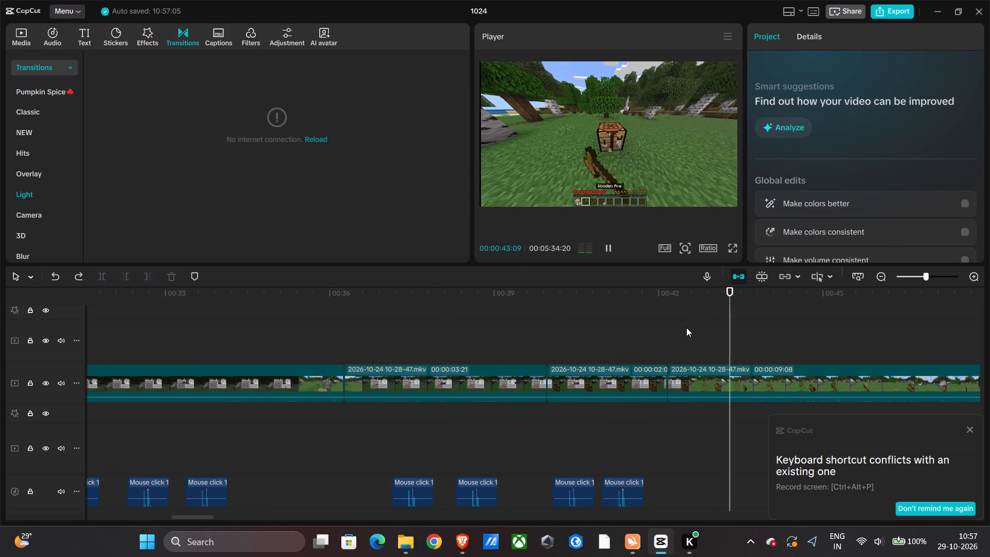
scroll(679, 319, "left", 1)
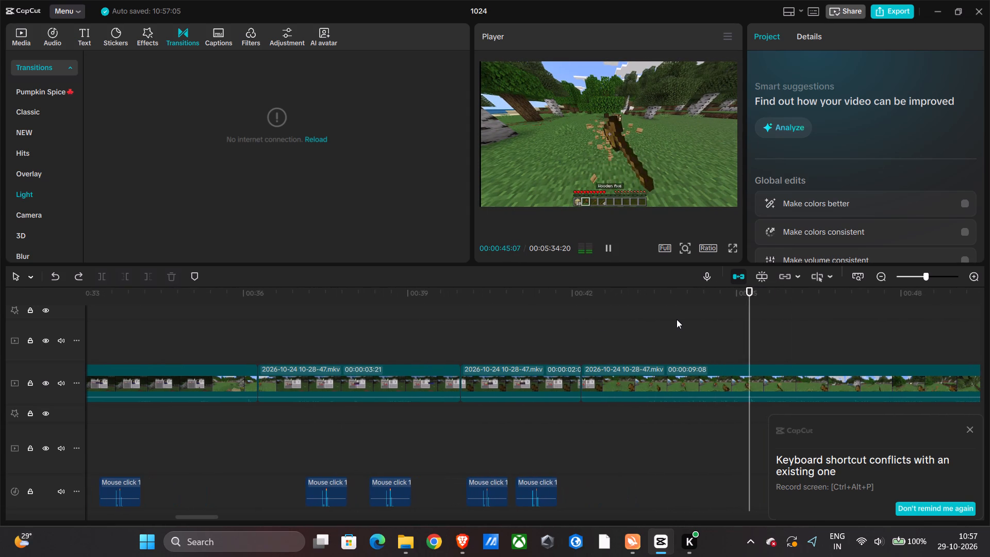
left_click(613, 327)
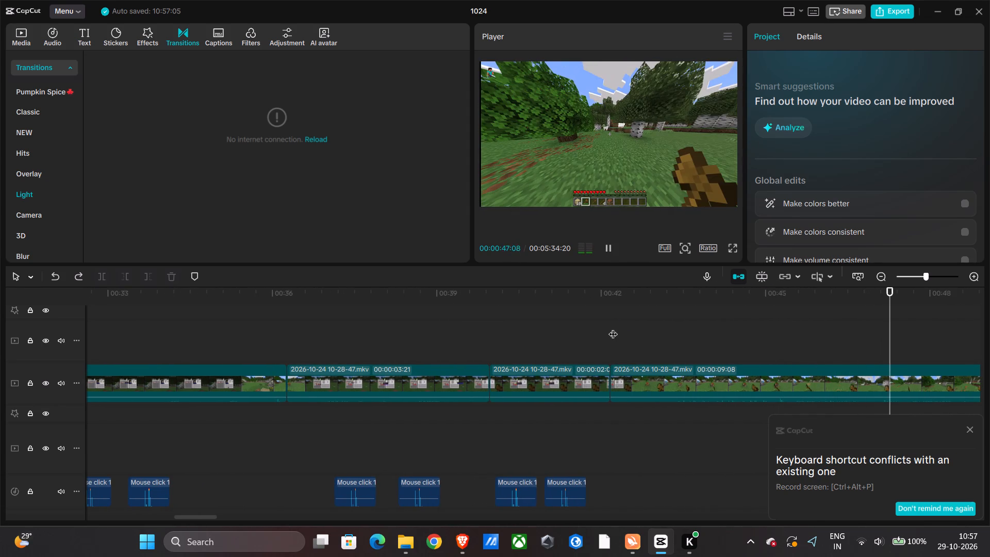
key("space")
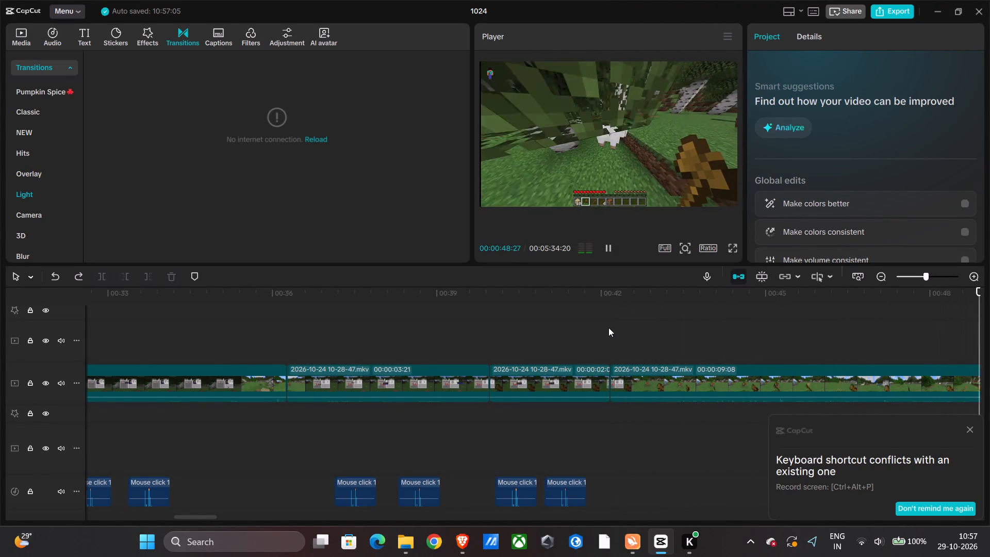
key("space")
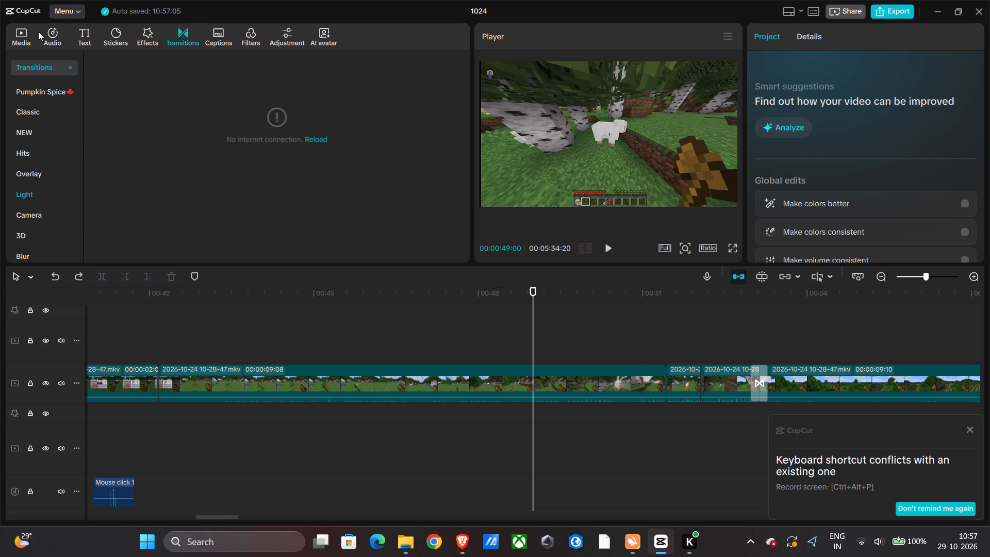
Import the audio of the CID Memes Funny Comedy Clip MP3 from the capcut mc folder.
left_click(54, 33)
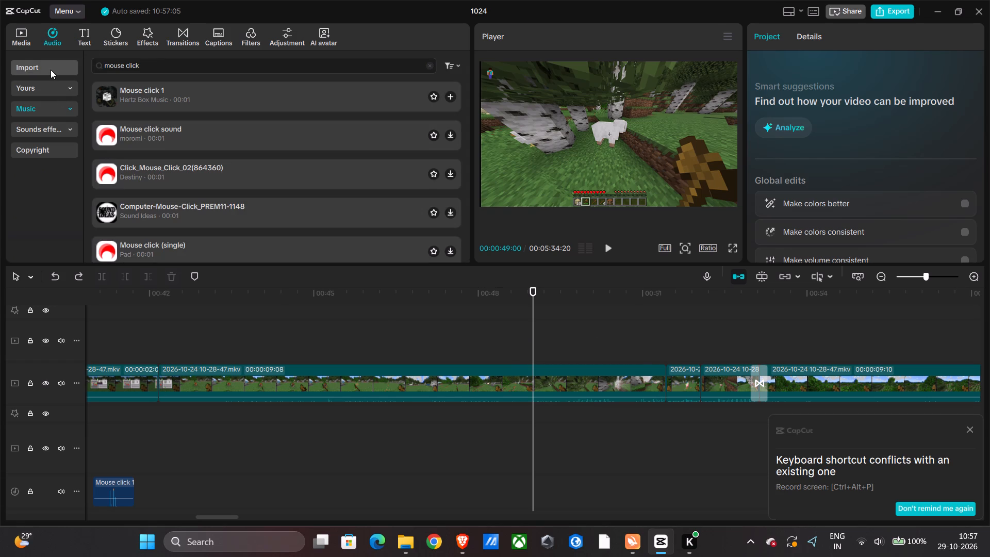
left_click(51, 70)
left_click(413, 94)
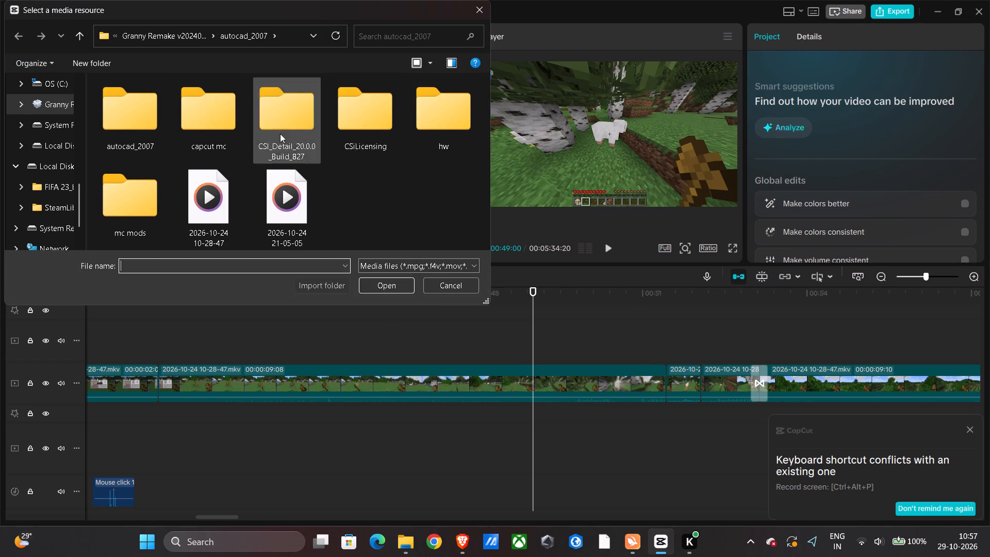
double_click(217, 132)
scroll(213, 150, "down", 4)
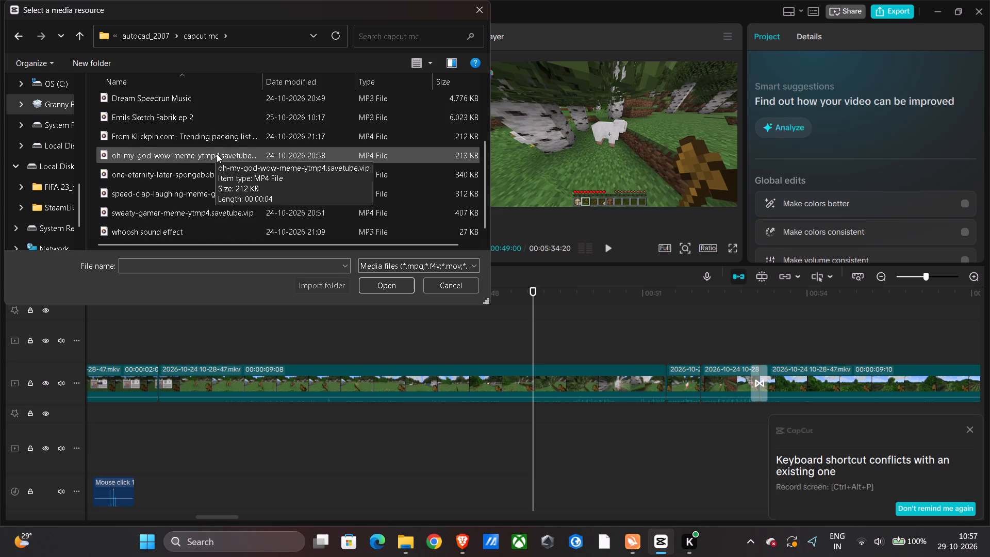
scroll(221, 157, "down", 1)
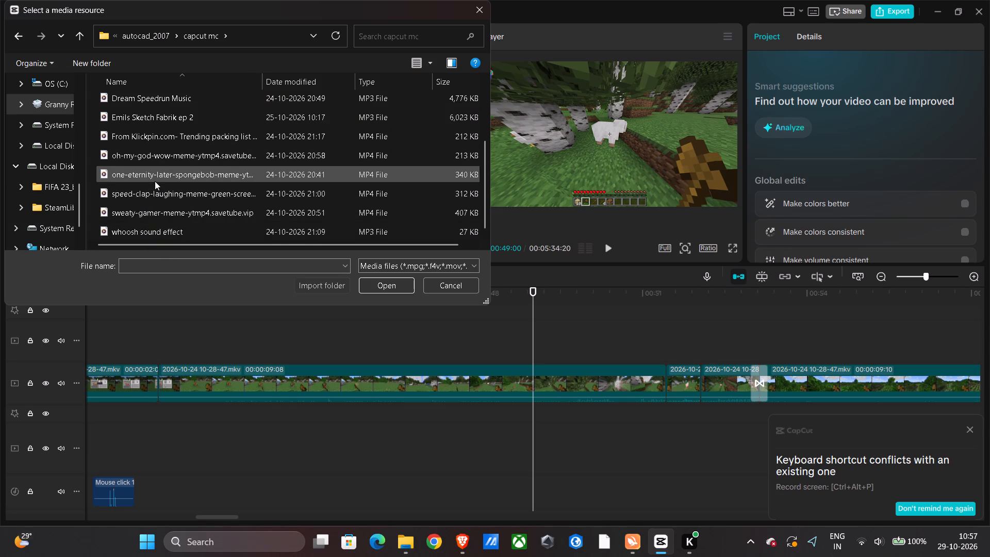
scroll(155, 181, "up", 1)
scroll(161, 133, "up", 2)
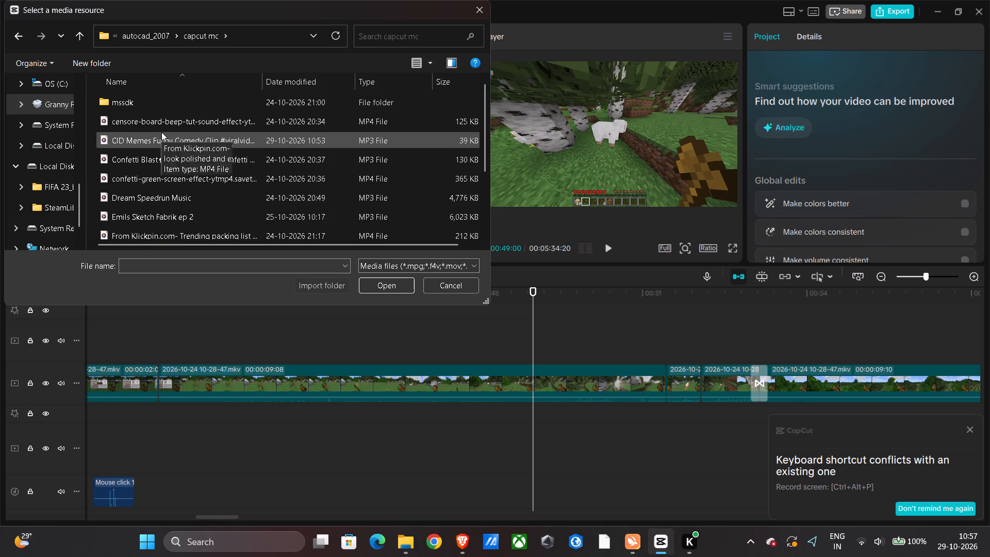
left_click(167, 125)
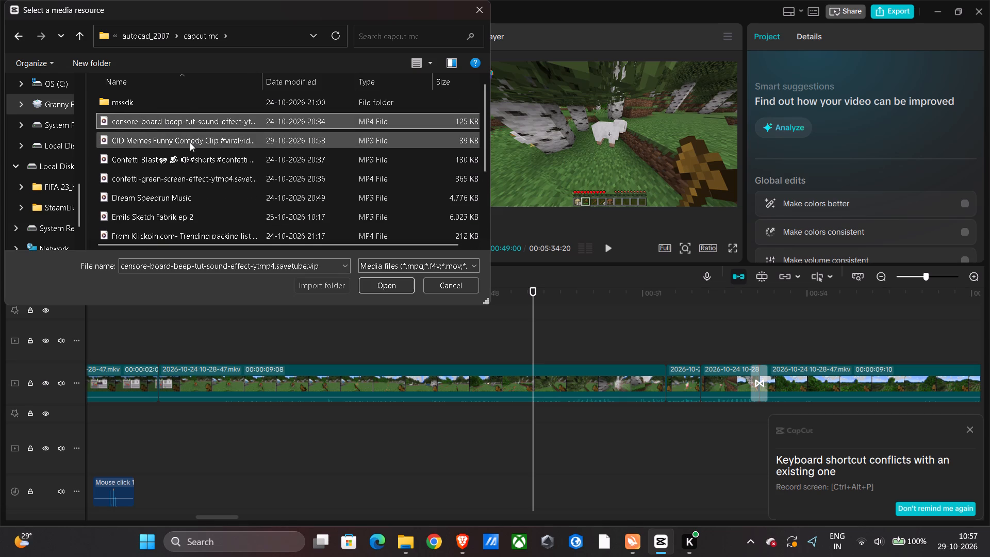
left_click(190, 142)
left_click(360, 281)
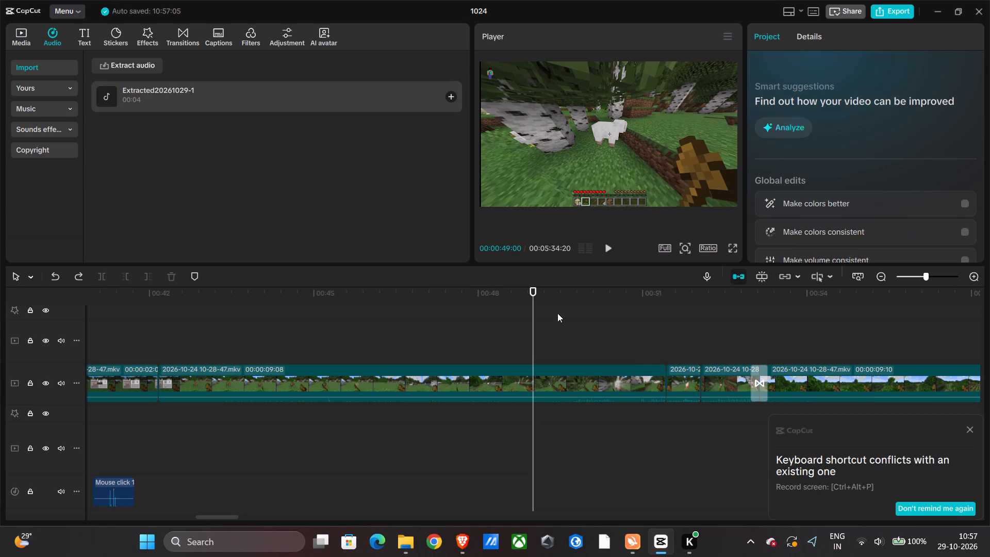
Add the extracted CID meme audio to the timeline at 00:00:49:00.
left_click(452, 93)
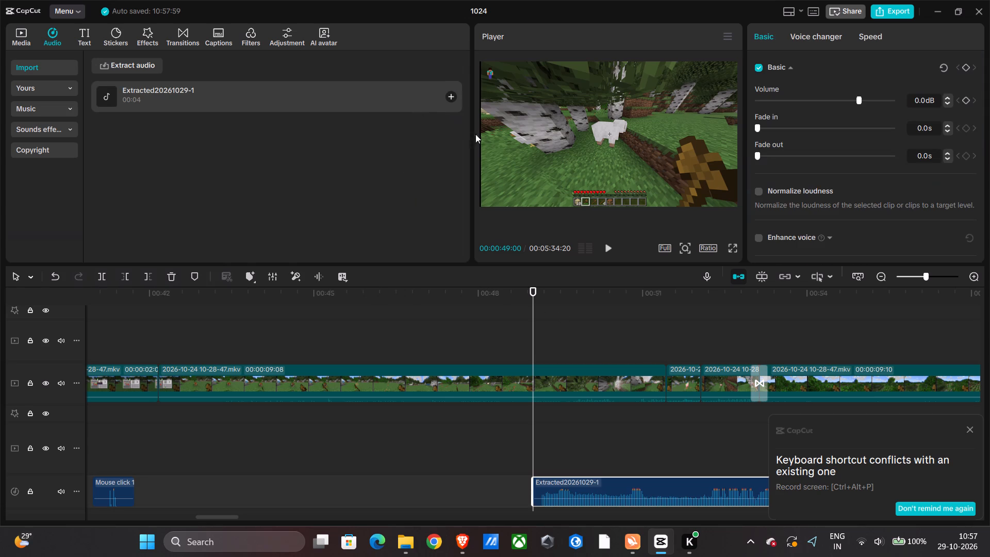
Preview the CID meme audio over the sheep footage, stopping and returning to 00:00:49:00.
key("space")
key("space")
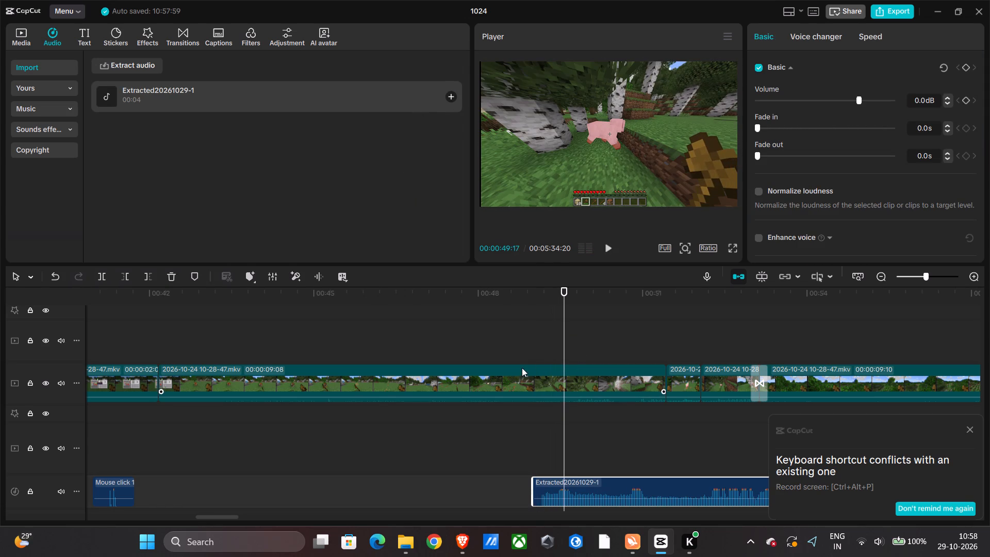
left_click(517, 333)
left_click(525, 324)
key("space")
key("space")
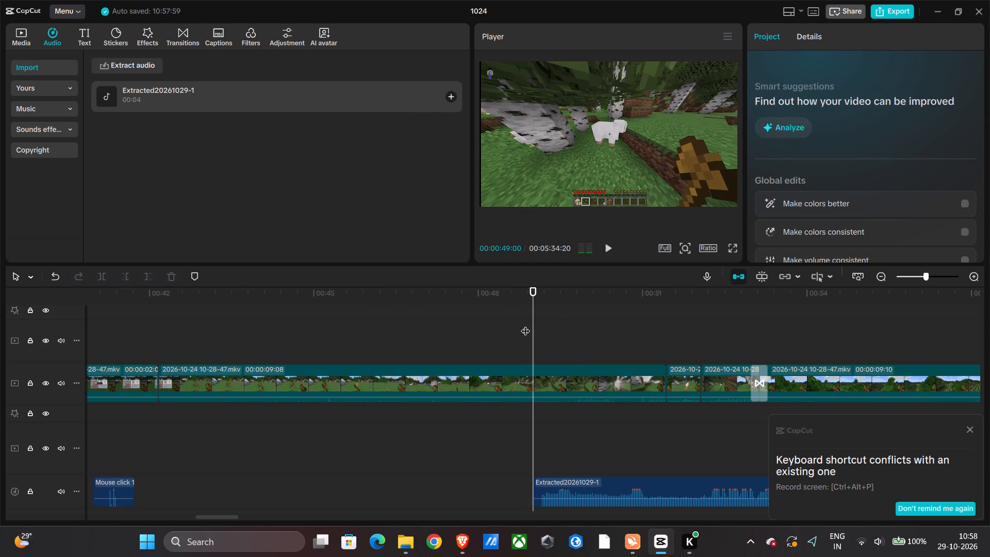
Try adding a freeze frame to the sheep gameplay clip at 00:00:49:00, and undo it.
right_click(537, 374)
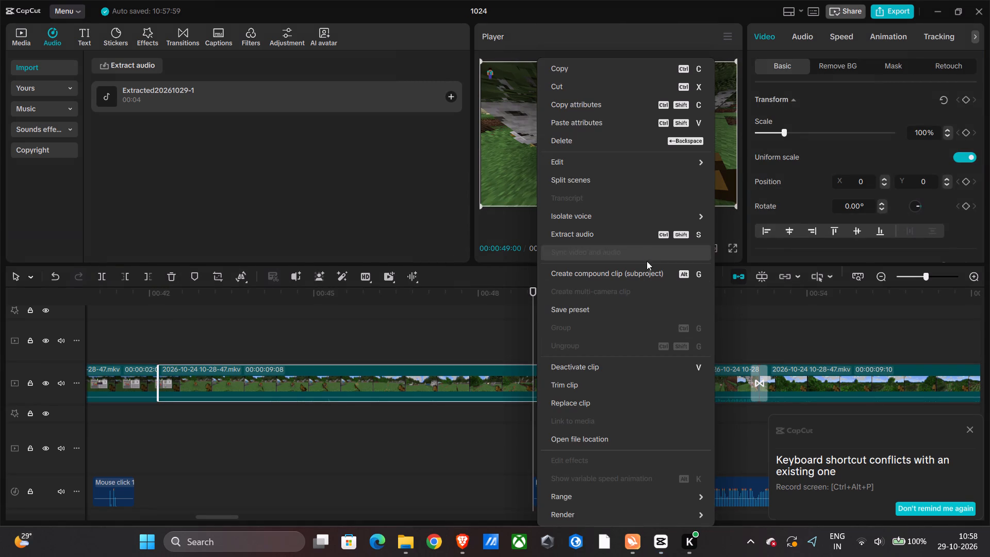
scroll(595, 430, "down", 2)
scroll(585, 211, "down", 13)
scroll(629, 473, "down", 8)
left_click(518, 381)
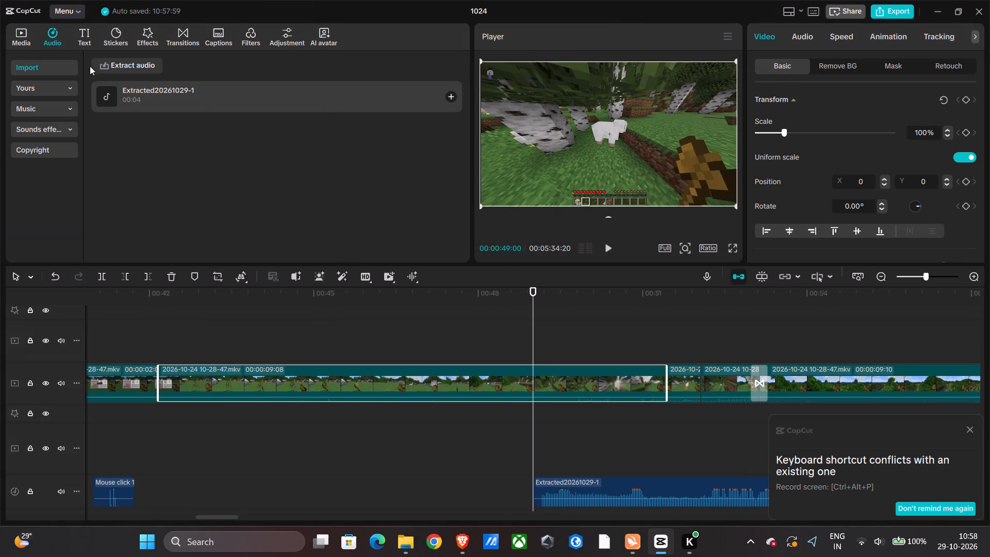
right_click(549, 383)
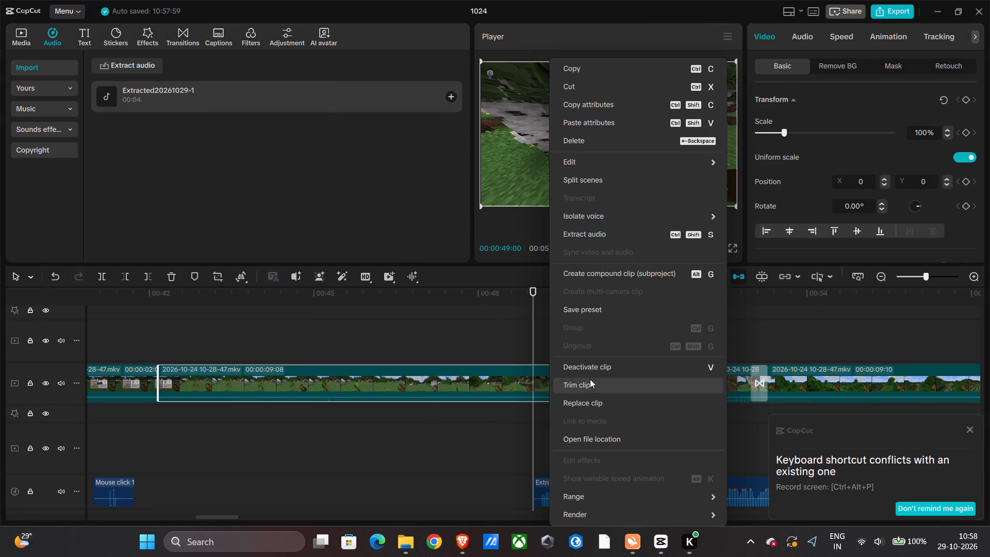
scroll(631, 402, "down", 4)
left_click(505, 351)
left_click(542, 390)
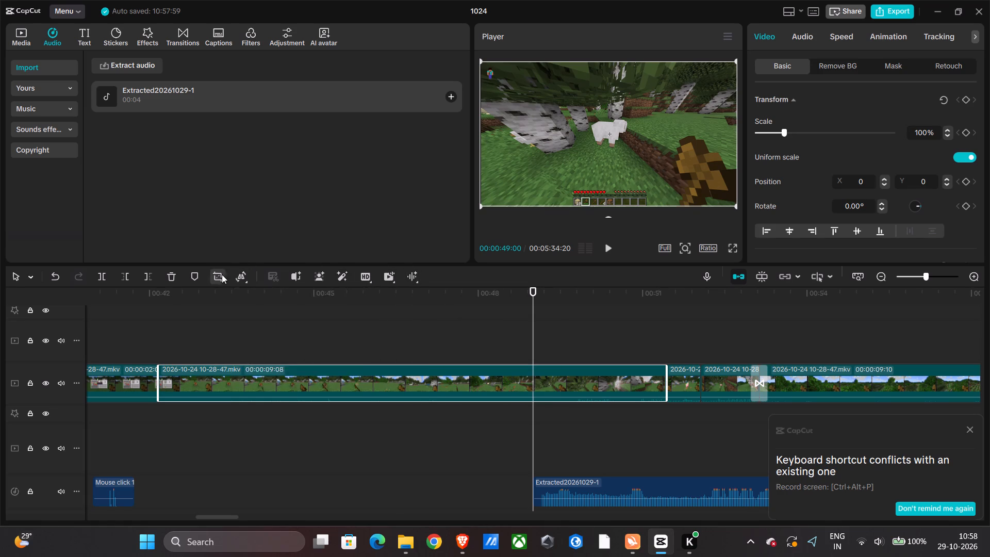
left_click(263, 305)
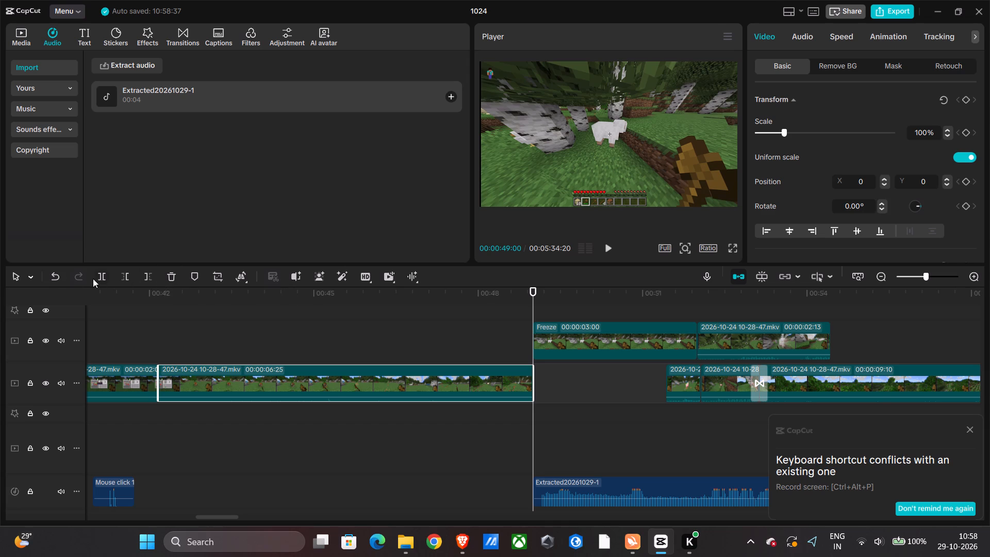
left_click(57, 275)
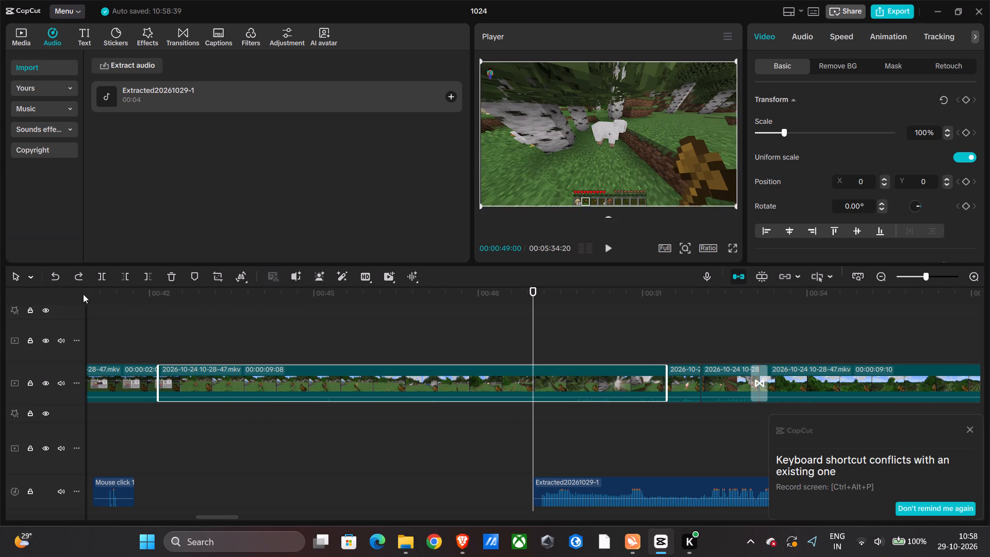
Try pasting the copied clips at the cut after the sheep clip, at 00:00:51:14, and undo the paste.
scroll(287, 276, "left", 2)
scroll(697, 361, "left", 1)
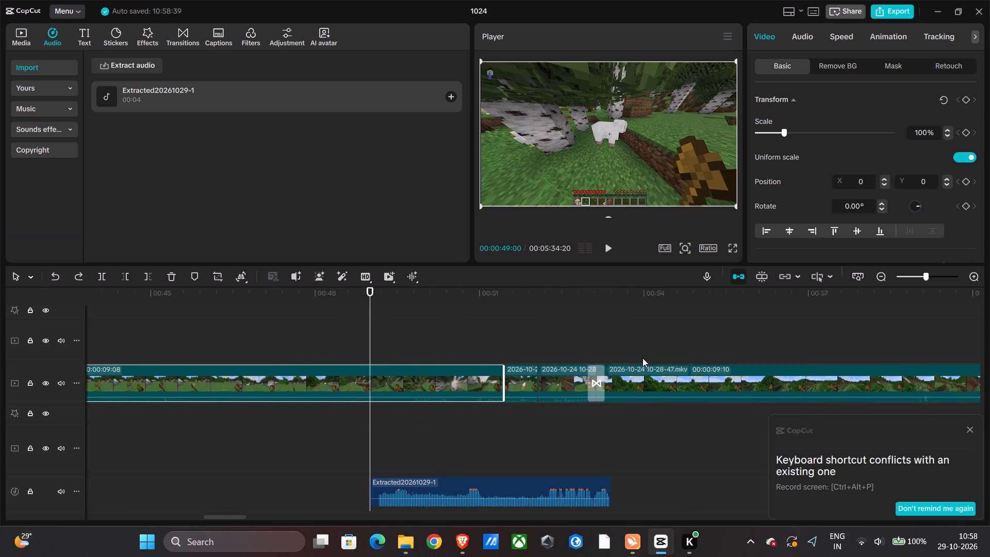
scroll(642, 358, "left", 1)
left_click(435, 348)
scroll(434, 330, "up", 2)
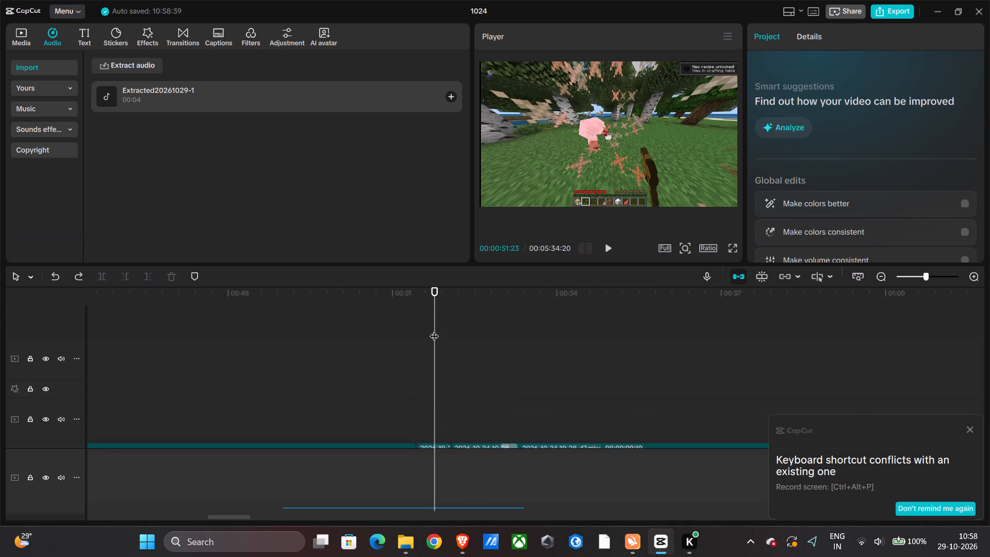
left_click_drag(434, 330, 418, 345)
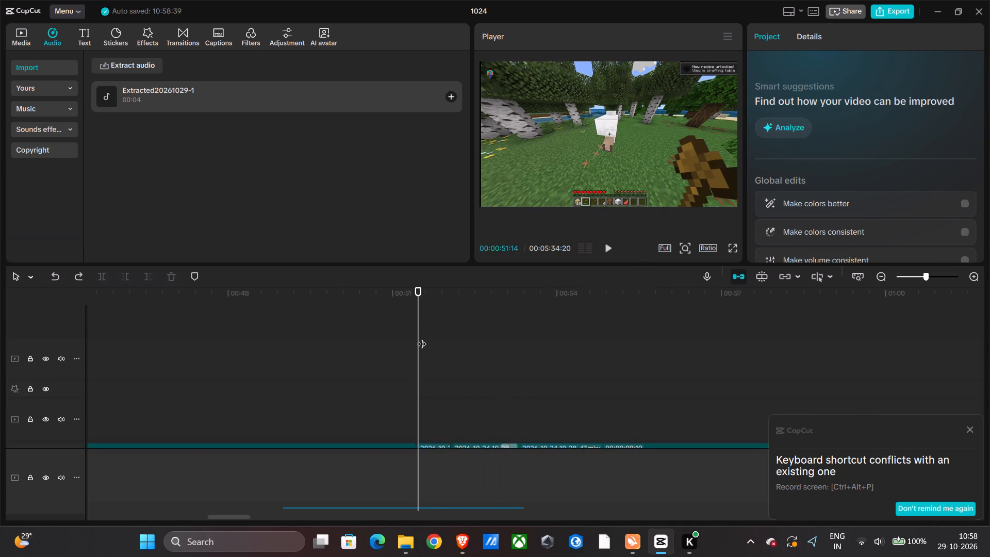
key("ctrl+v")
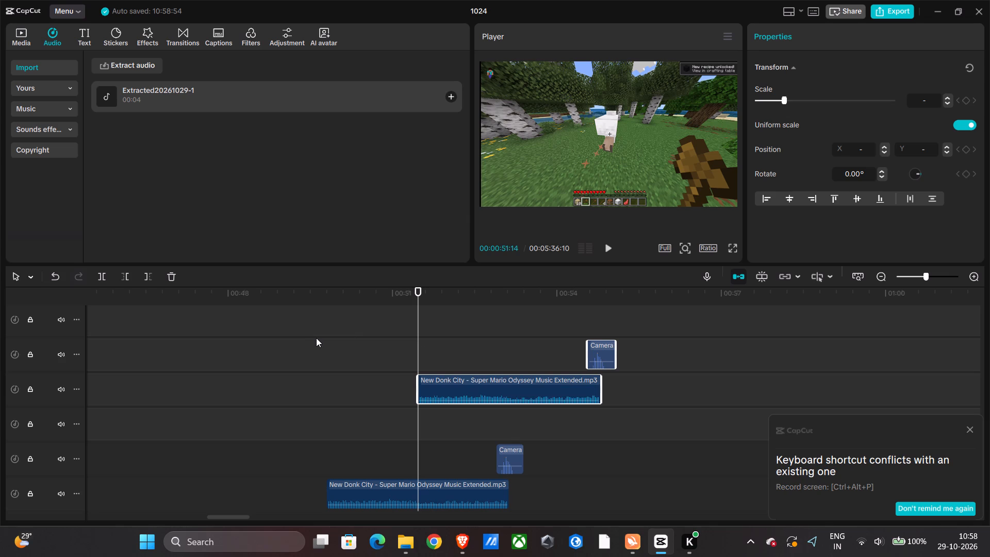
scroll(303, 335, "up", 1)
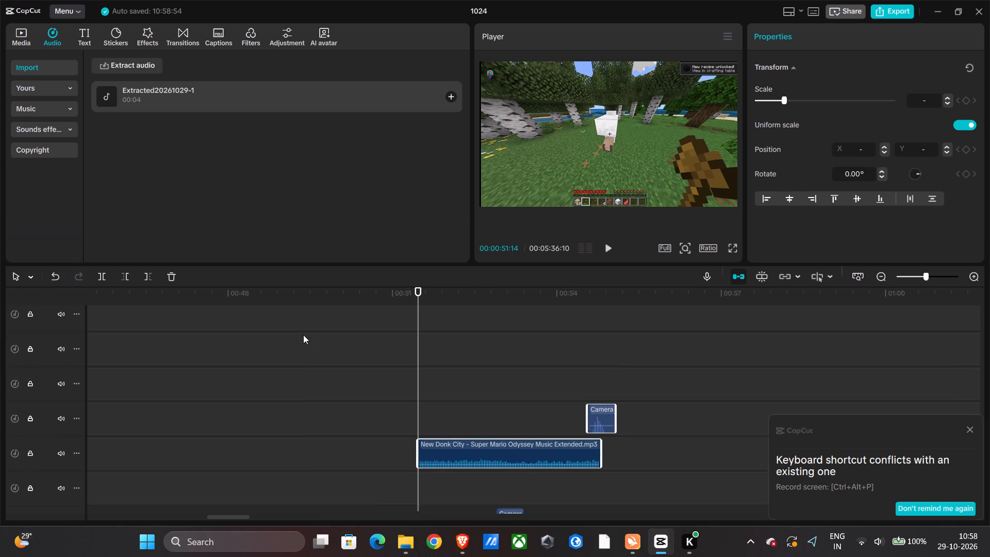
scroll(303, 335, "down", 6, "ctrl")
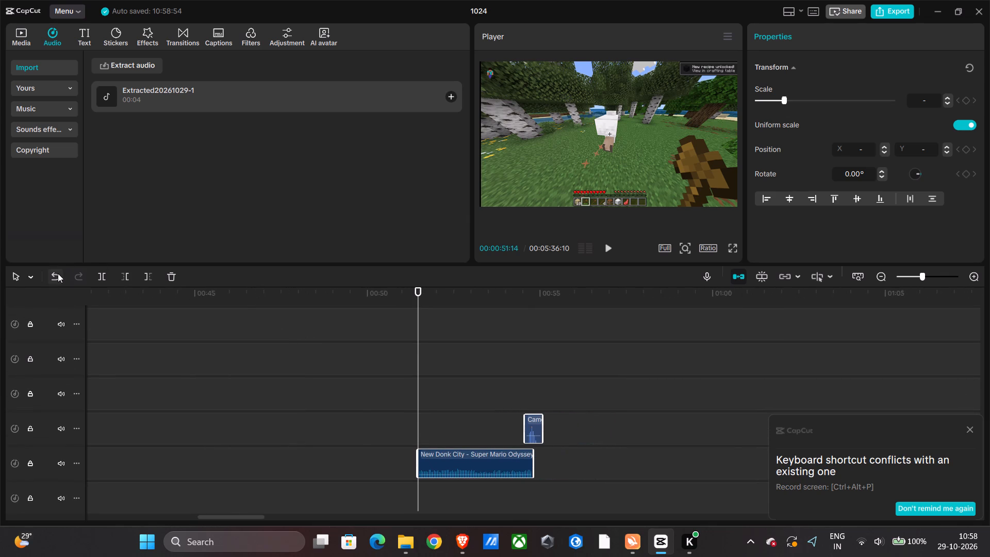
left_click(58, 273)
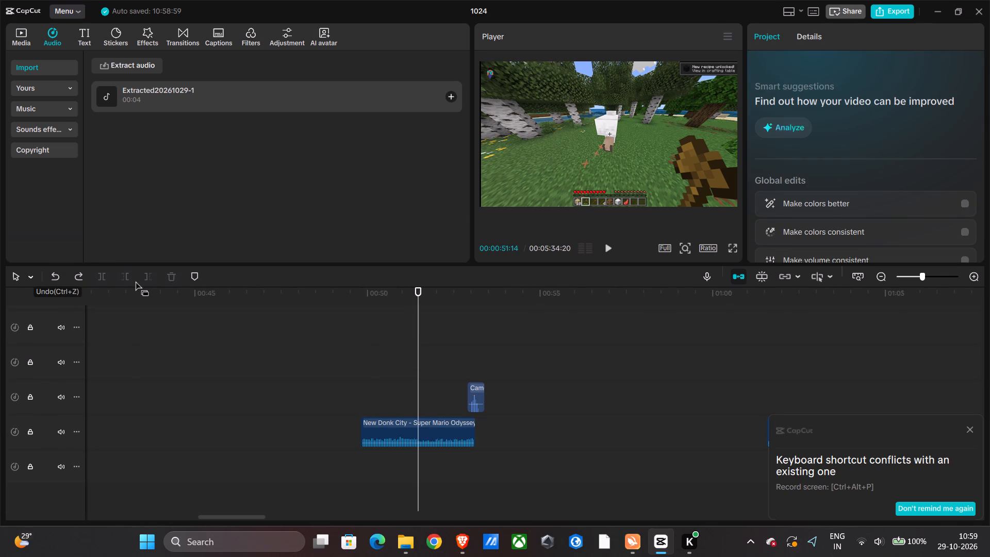
Delete all clips from the cut after the sheep clip to the end of the timeline, including the CID audio and the later memes.
scroll(234, 291, "down", 1)
scroll(435, 323, "up", 4)
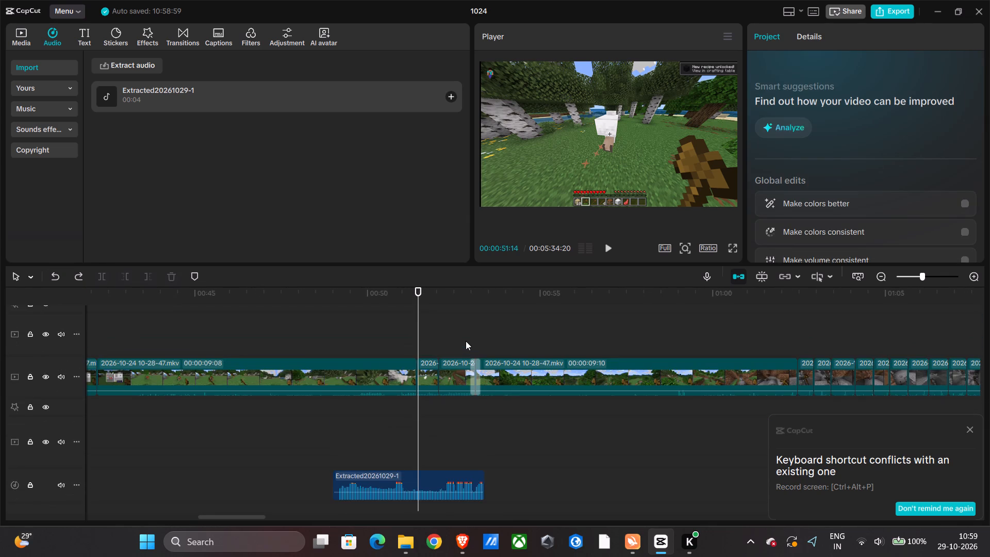
scroll(466, 341, "up", 1)
scroll(424, 331, "up", 2)
left_click_drag(424, 331, 751, 518)
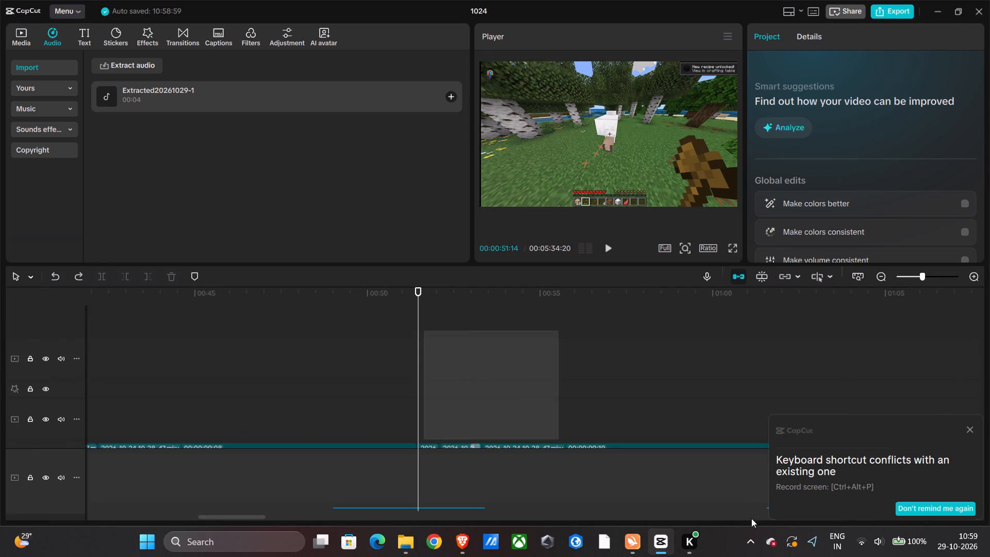
left_click_drag(751, 518, 989, 553)
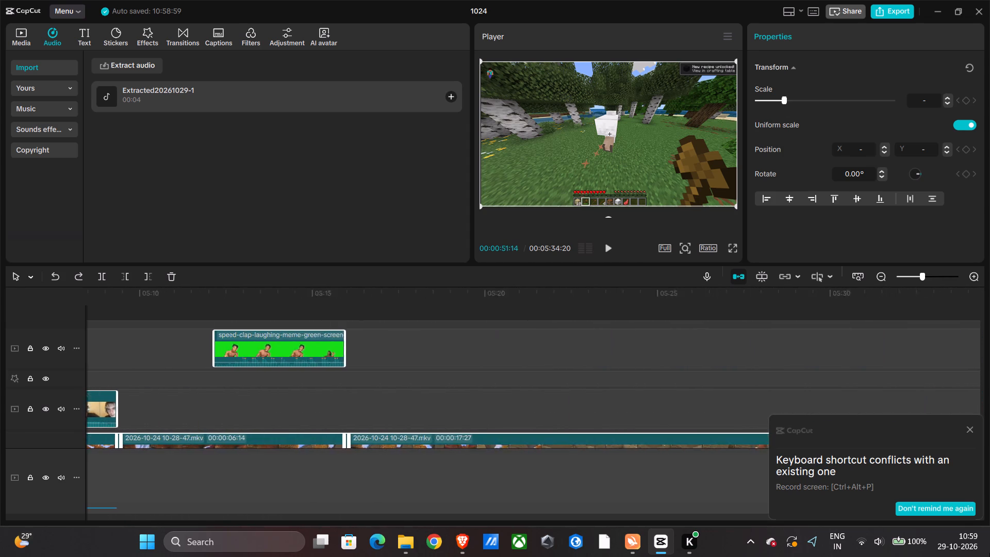
left_click_drag(989, 553, 889, 556)
key("BackSpace")
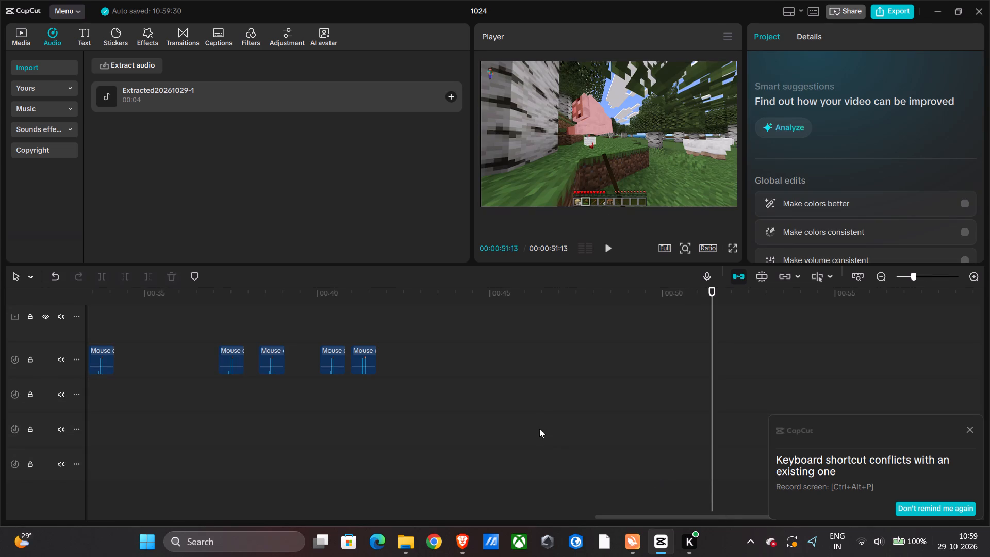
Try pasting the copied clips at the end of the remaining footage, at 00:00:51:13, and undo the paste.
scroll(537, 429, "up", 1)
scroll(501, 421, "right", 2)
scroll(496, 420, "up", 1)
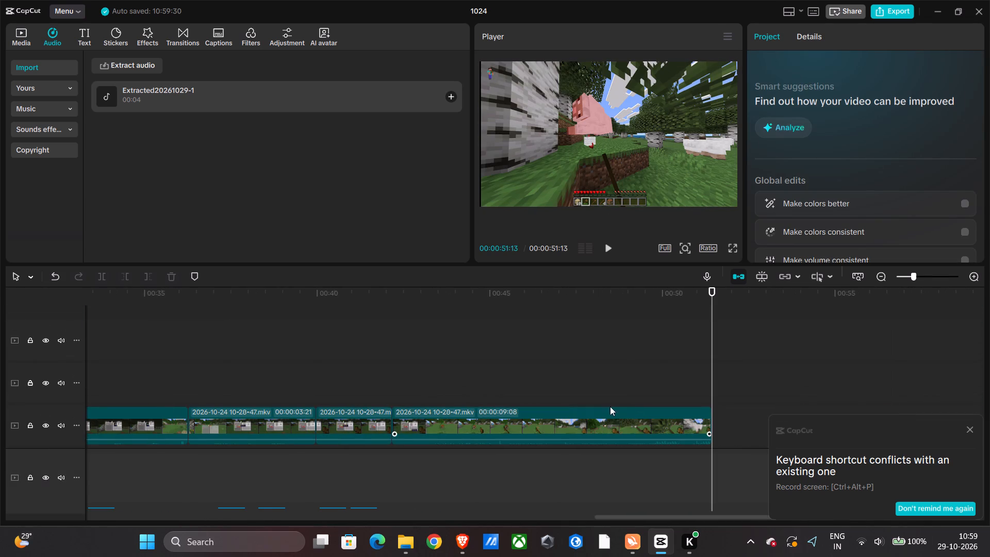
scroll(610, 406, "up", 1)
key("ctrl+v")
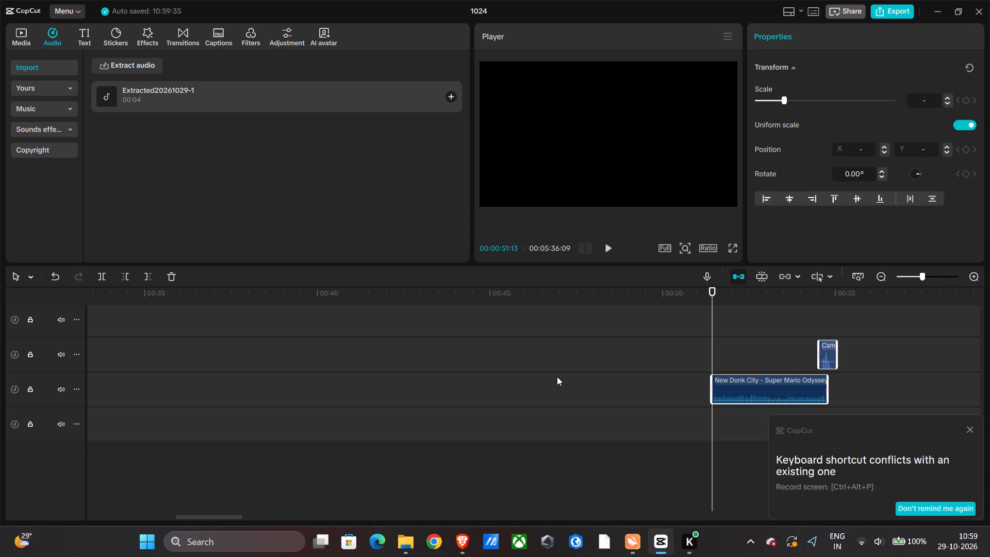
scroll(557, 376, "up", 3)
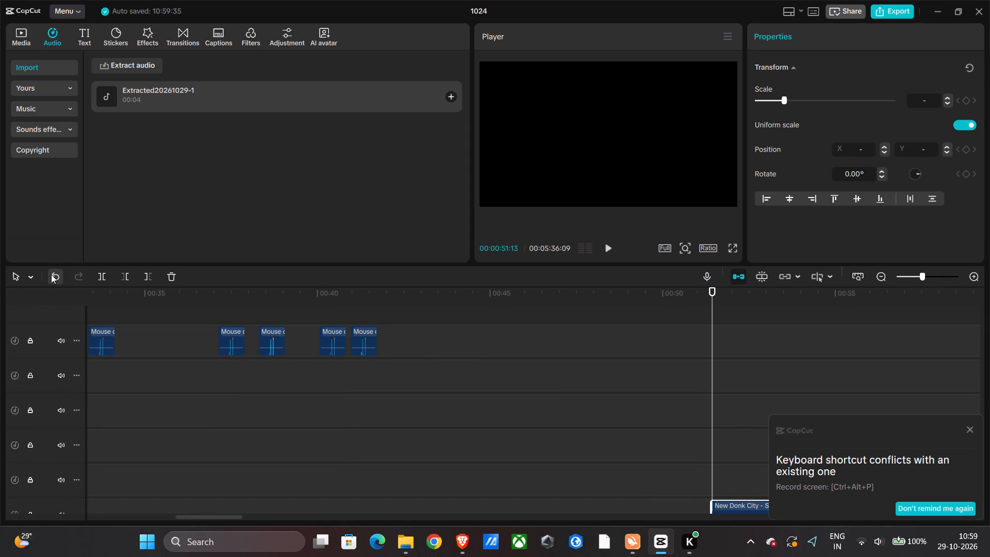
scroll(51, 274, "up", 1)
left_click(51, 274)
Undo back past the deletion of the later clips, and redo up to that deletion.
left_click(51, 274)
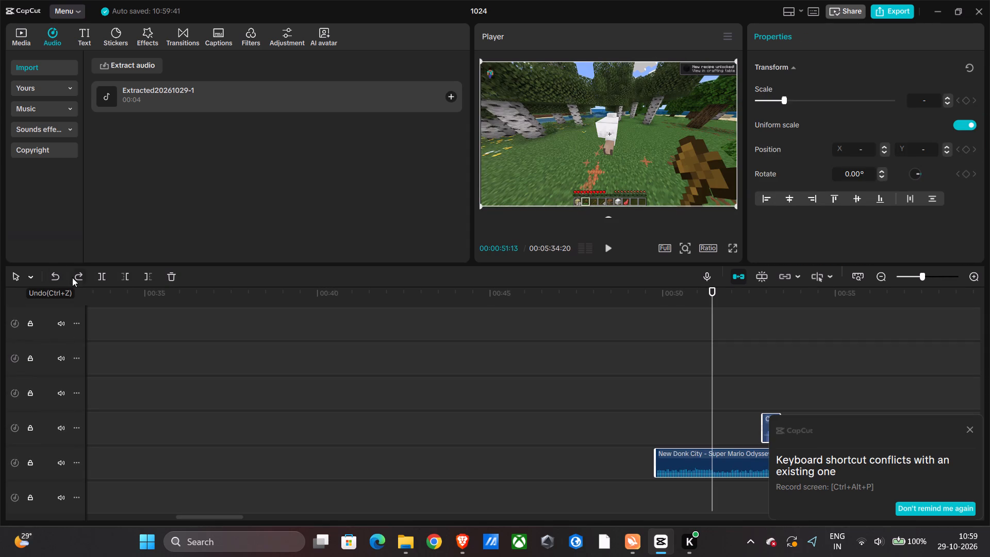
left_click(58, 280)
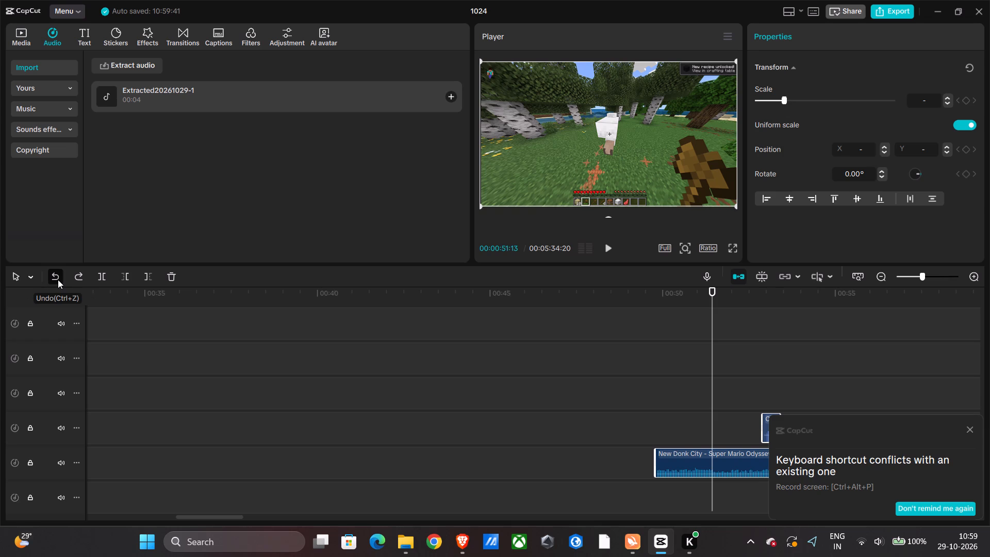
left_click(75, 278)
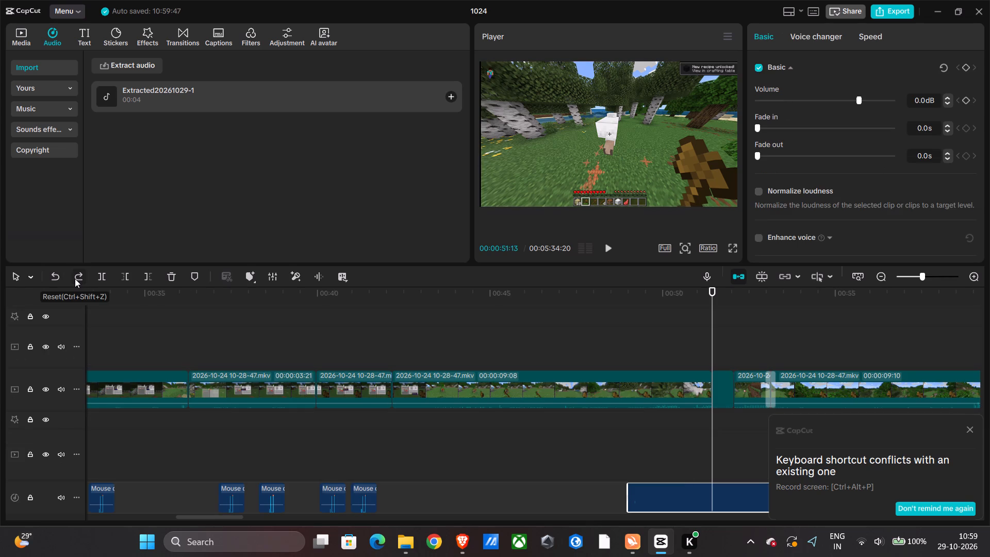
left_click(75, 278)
Preview the remaining forest footage from about 00:00:42 and stop at 00:00:49:18, where the animal is hit.
scroll(332, 349, "up", 2)
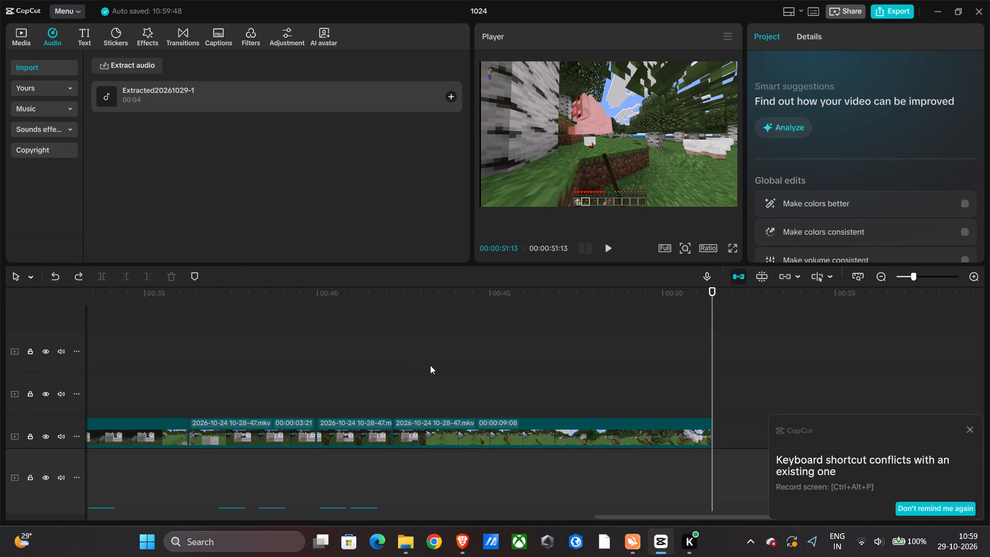
scroll(430, 365, "up", 1)
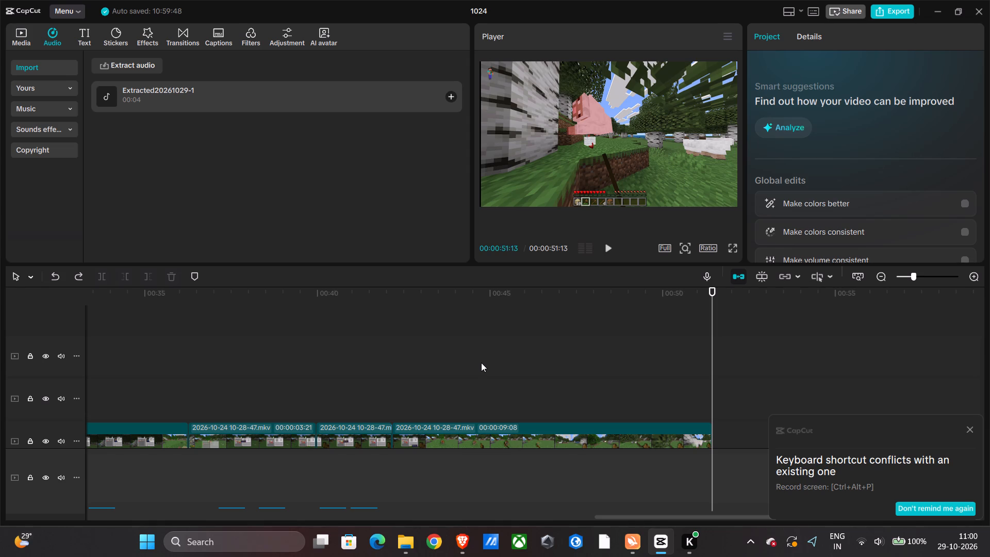
scroll(611, 380, "down", 1)
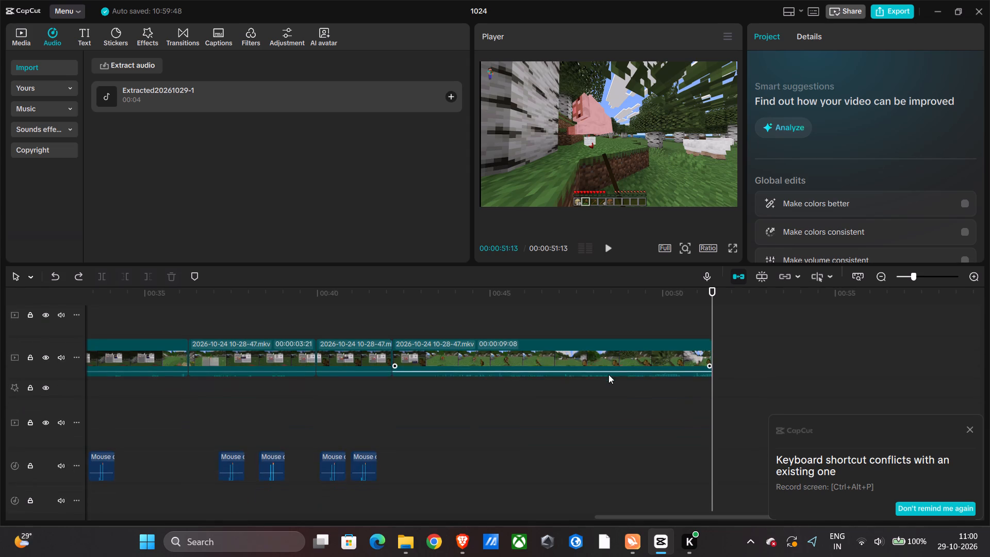
scroll(608, 374, "down", 1)
left_click(581, 323)
left_click(400, 310)
key("space")
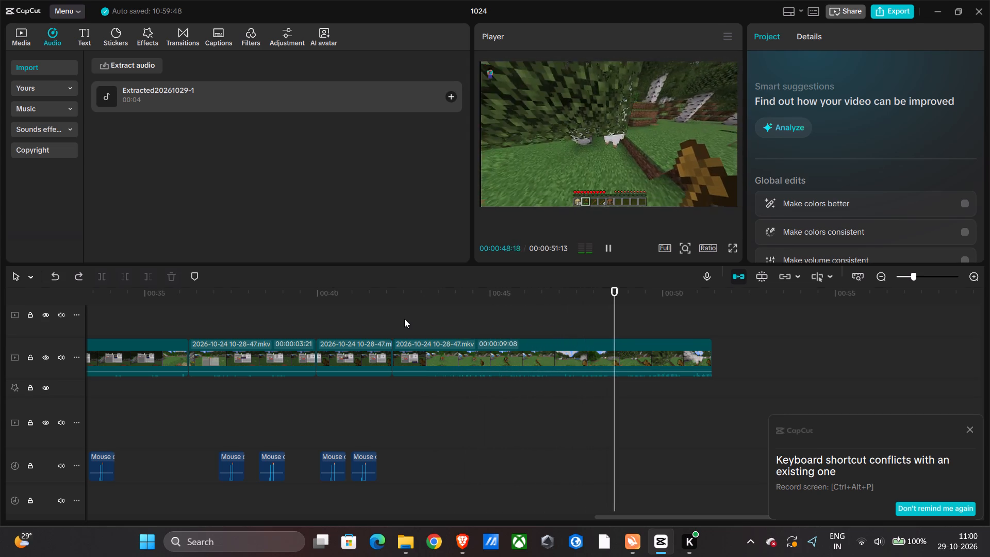
key("space")
key("space")
key("space")
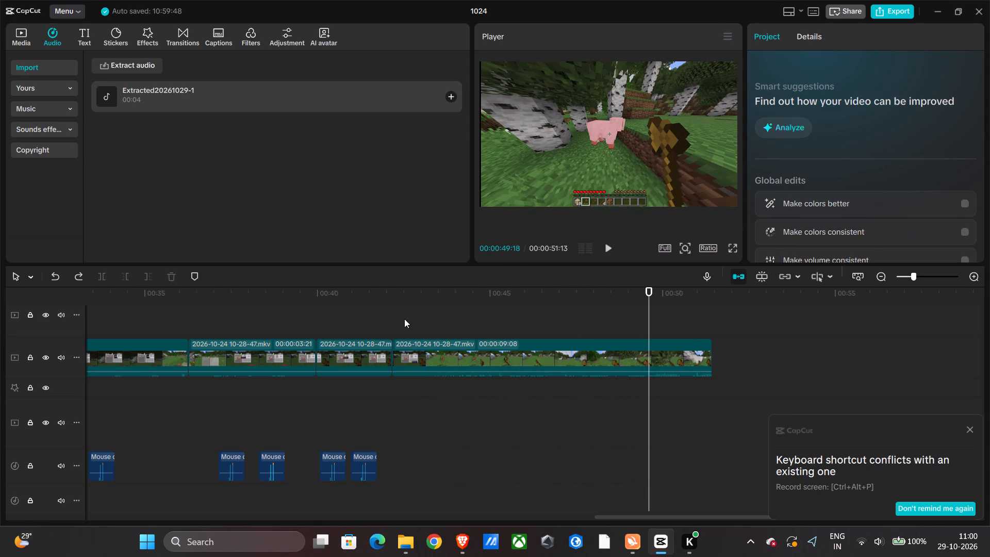
Play the last forest clip from 00:00:42:06 and insert a freeze frame at 00:00:48:17, where the player nears the sheep.
left_click(641, 320)
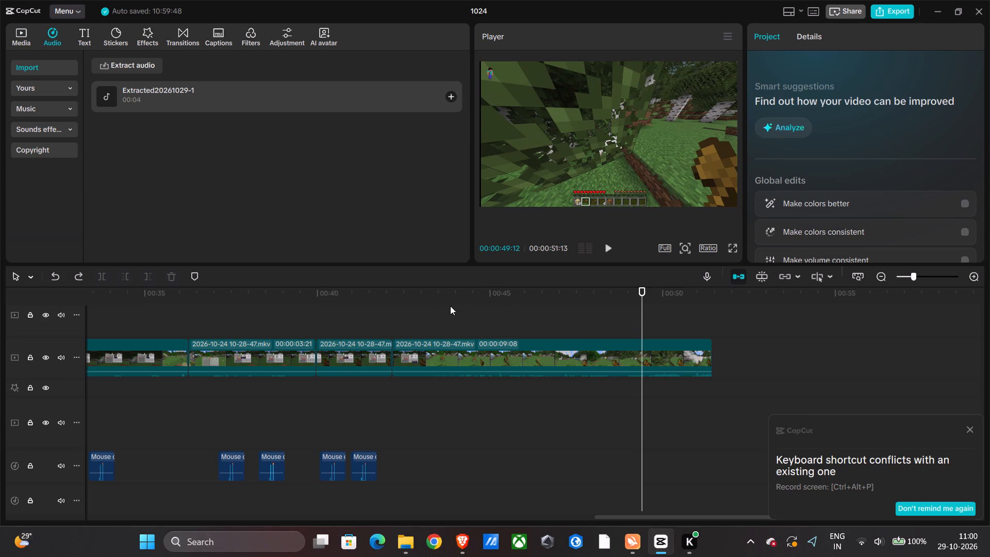
left_click(430, 305)
left_click(393, 327)
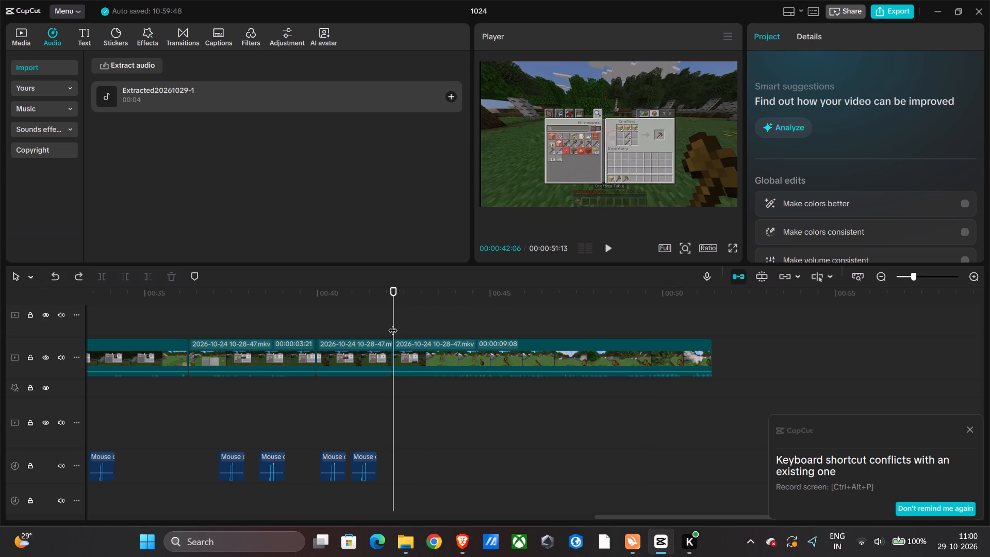
key("space")
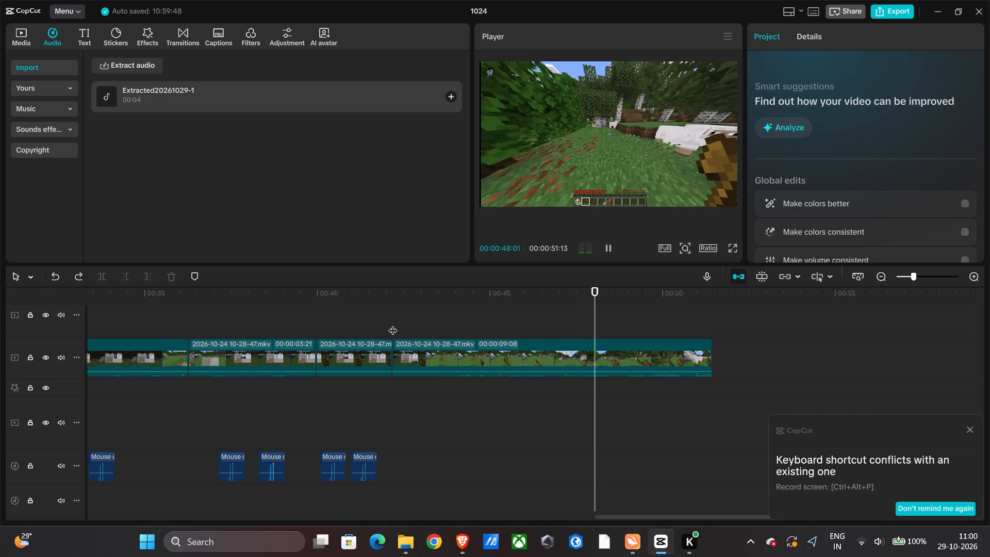
key("space")
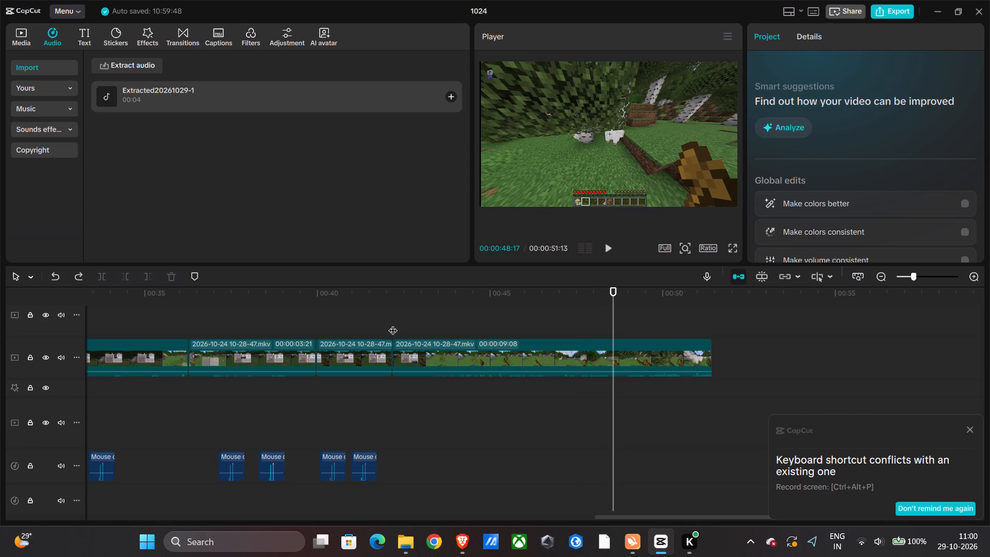
left_click(622, 351)
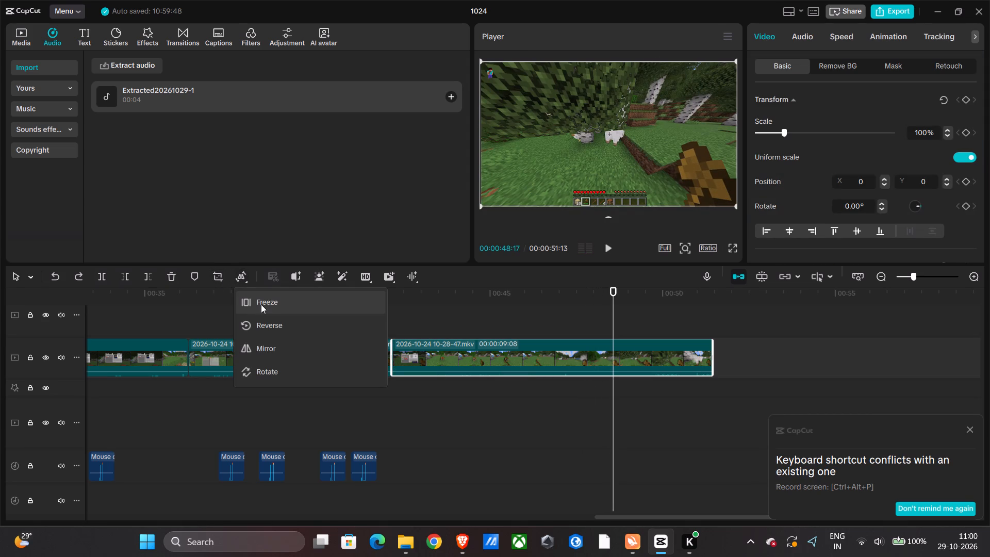
left_click(261, 306)
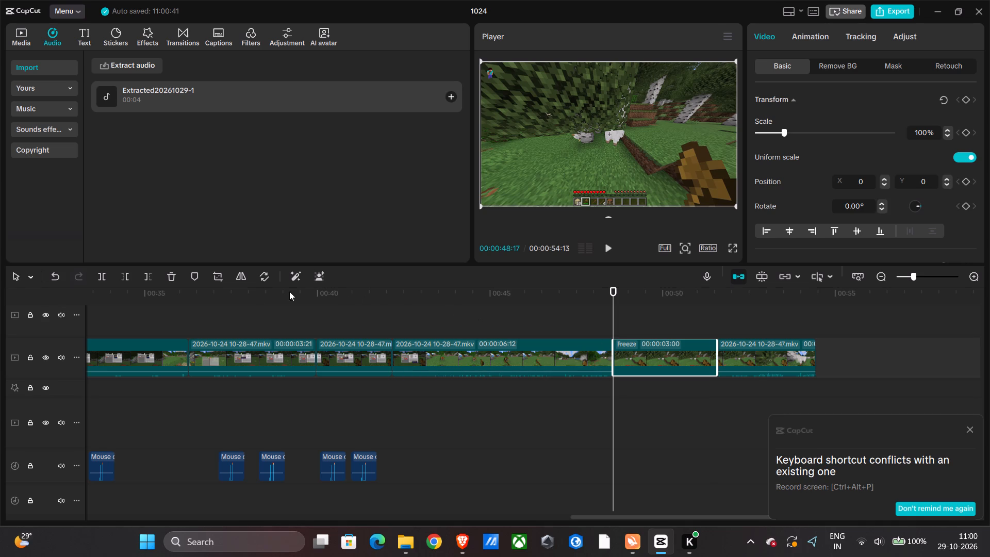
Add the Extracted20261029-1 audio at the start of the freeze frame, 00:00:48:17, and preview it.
left_click(452, 99)
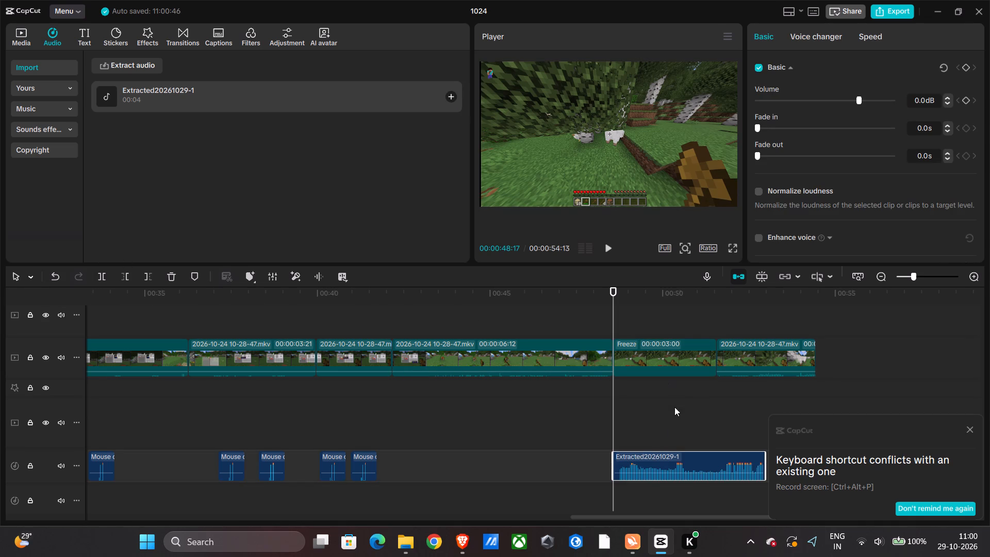
key("space")
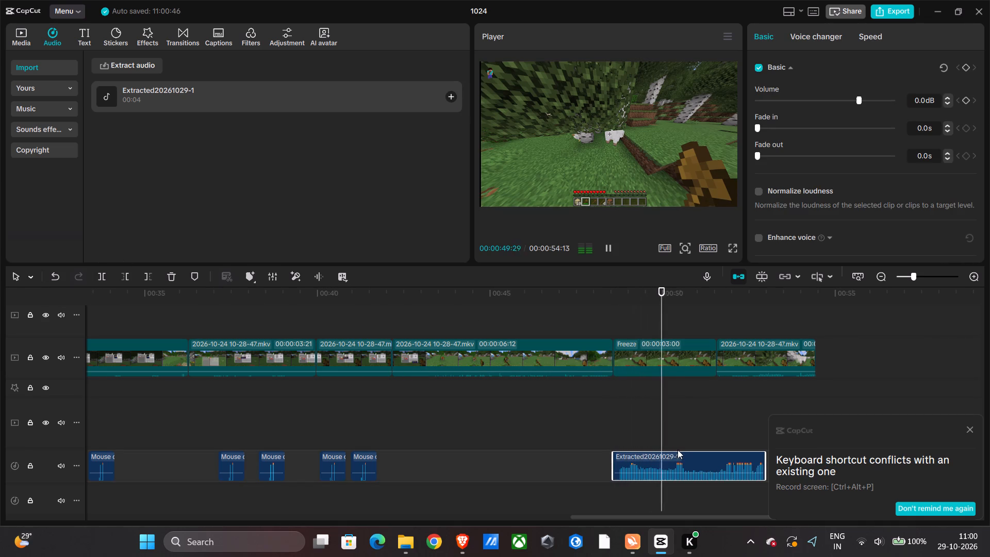
key("space")
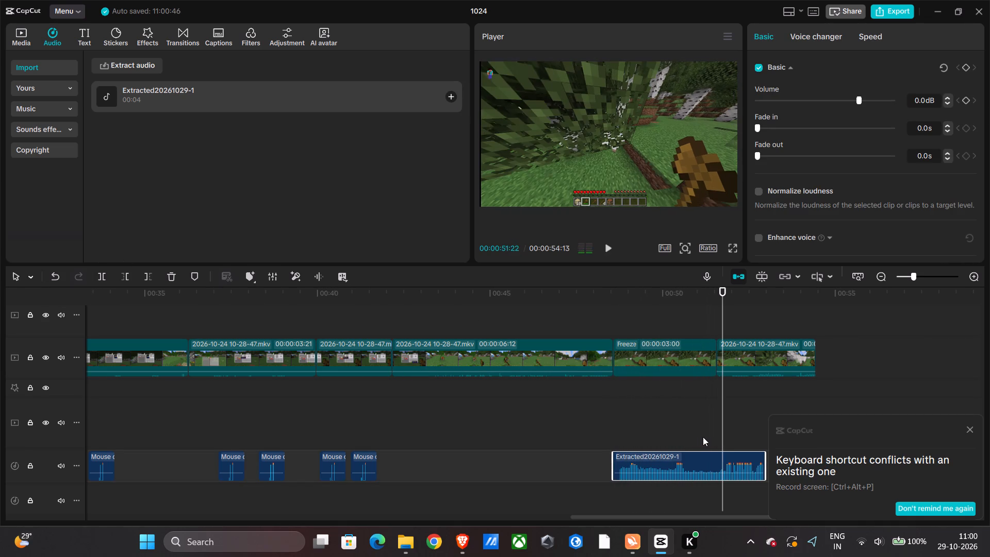
key("space")
Cut off the extracted audio's beginning up to 00:00:51:24 and move the remaining piece to the start of the freeze frame.
left_click(721, 437)
left_click(722, 435)
left_click(727, 433)
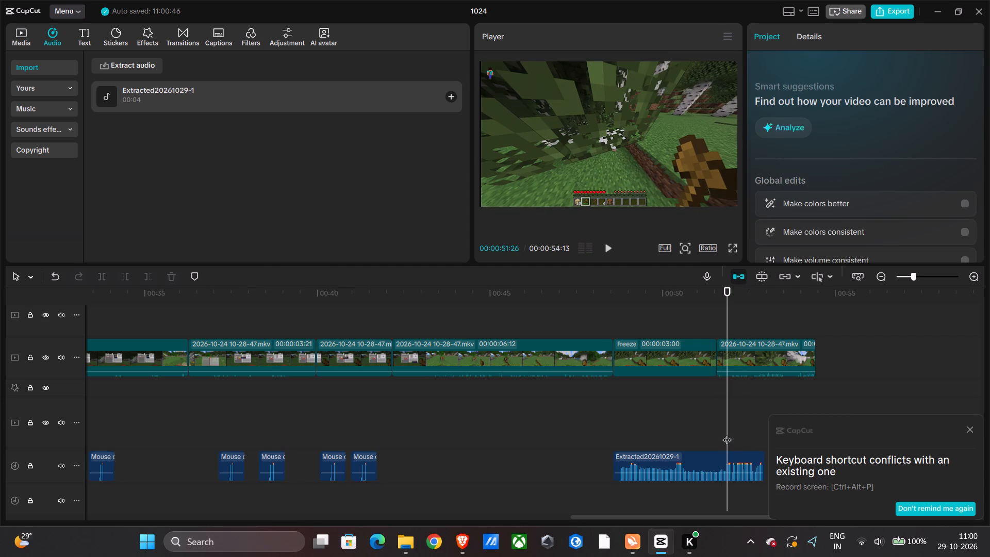
left_click(724, 436)
left_click(725, 453)
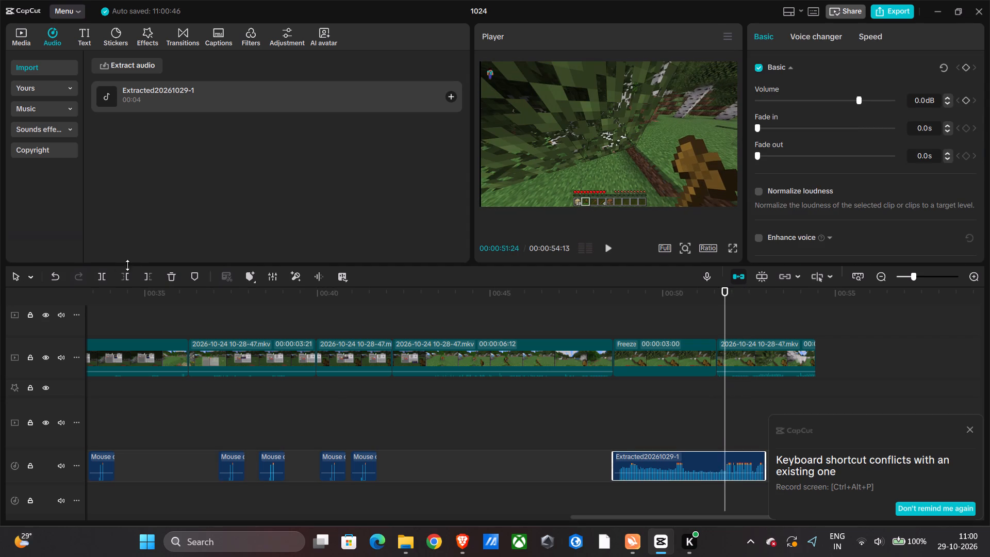
left_click(122, 275)
left_click_drag(749, 457, 640, 451)
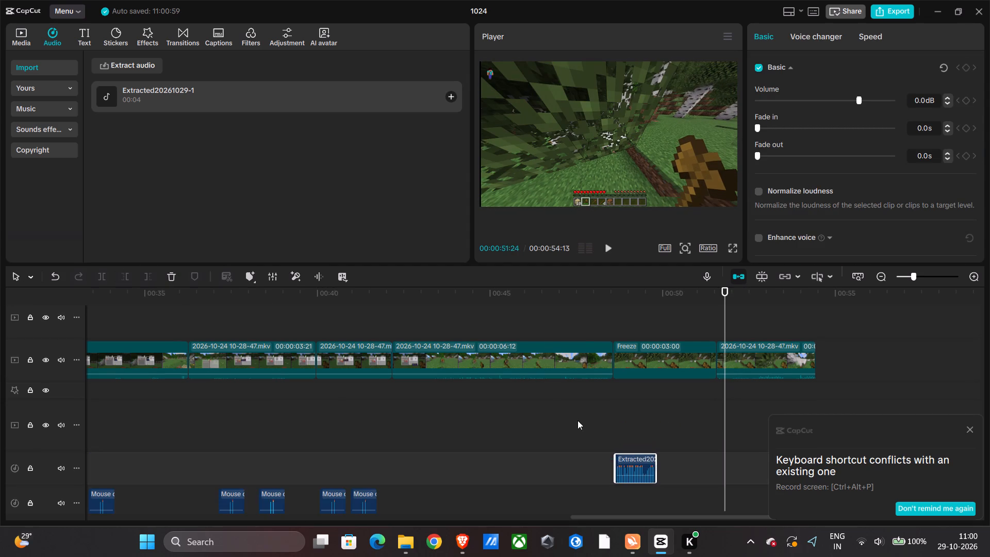
Preview the audio piece, shift it about half a second later, and extend its start back to about 00:00:47:25.
left_click(577, 420)
key("space")
key("space")
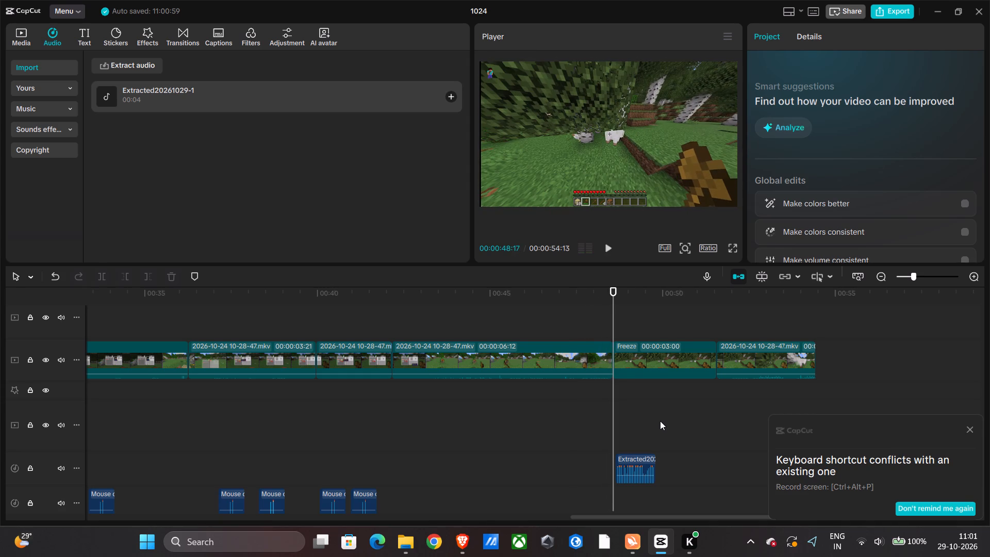
key("space")
key("space")
left_click(634, 461)
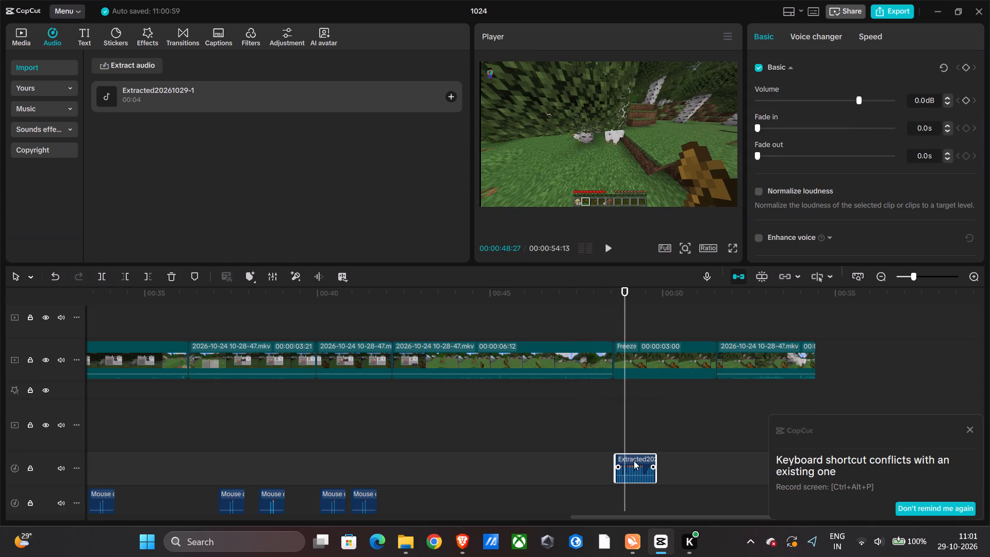
left_click_drag(634, 461, 653, 463)
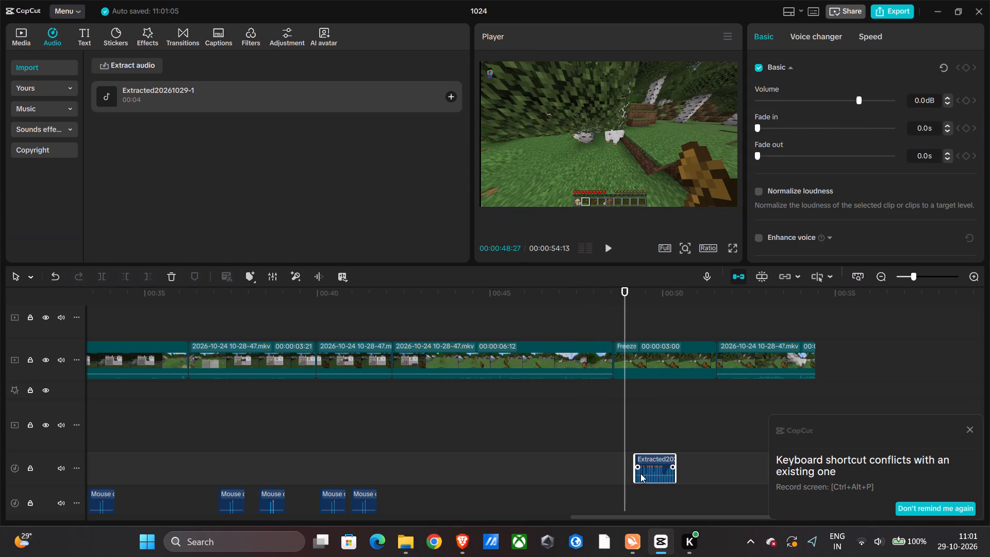
left_click_drag(632, 476, 586, 490)
Play the start of the extended audio and split it at 00:00:48:04.
left_click(584, 445)
key("space")
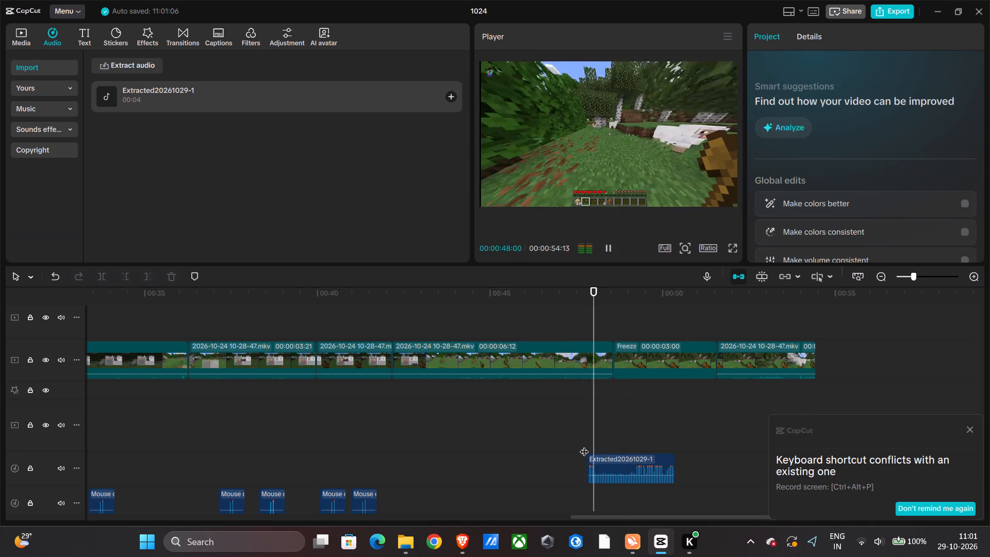
key("space")
left_click(595, 442)
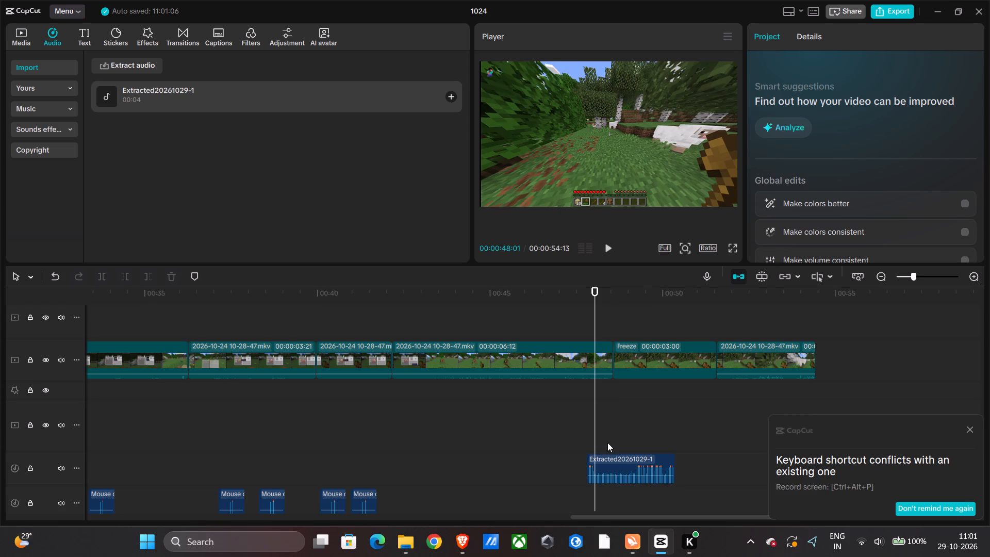
left_click(598, 429)
left_click(608, 462)
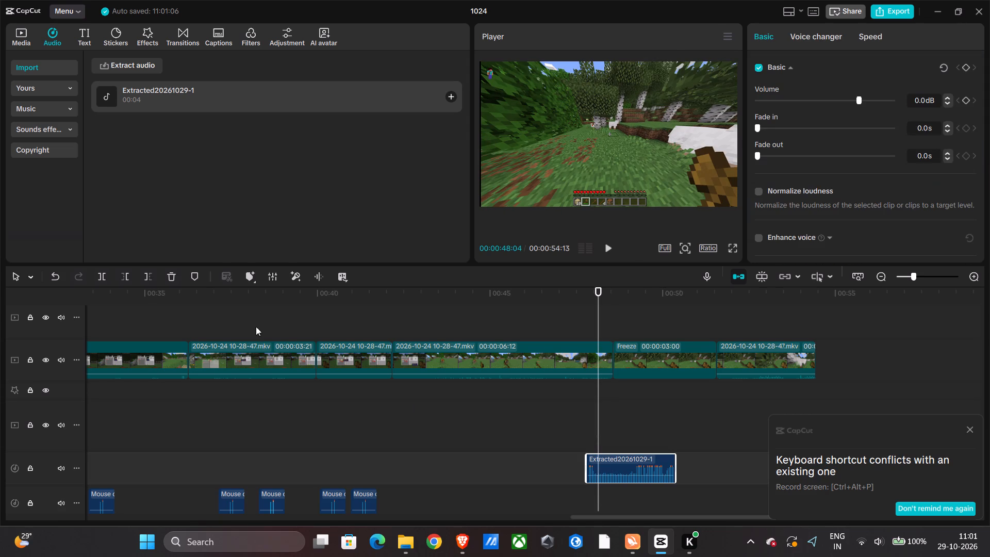
left_click(105, 270)
Split the extracted audio again at 00:00:49:05 and delete the middle piece between the two cuts.
key("space")
key("space")
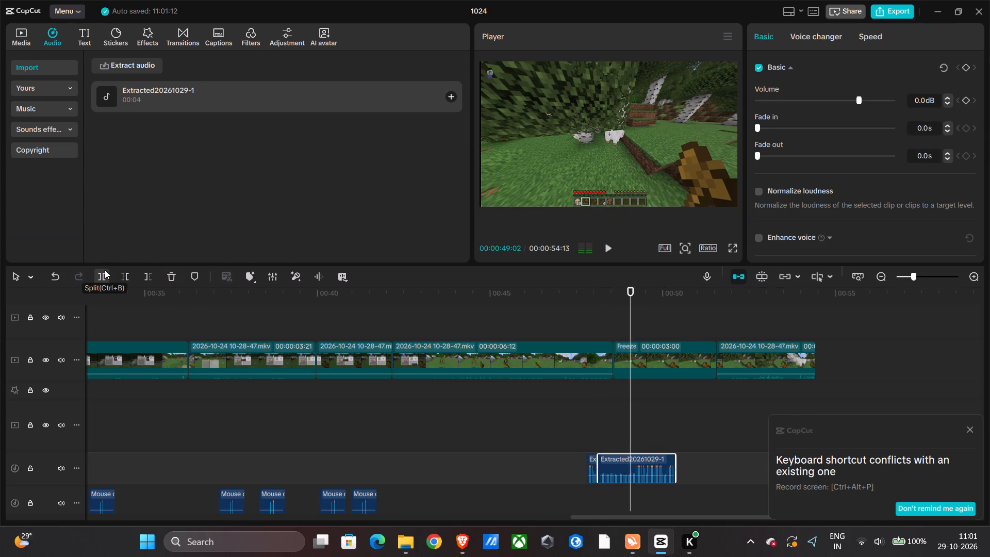
key("space")
key("space")
left_click(105, 270)
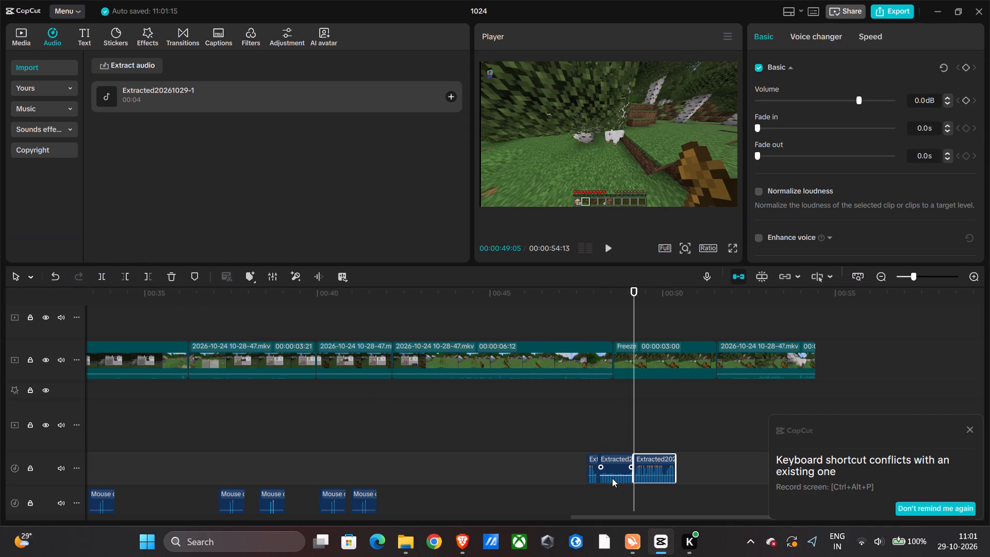
left_click(608, 453)
left_click(616, 463)
key("BackSpace")
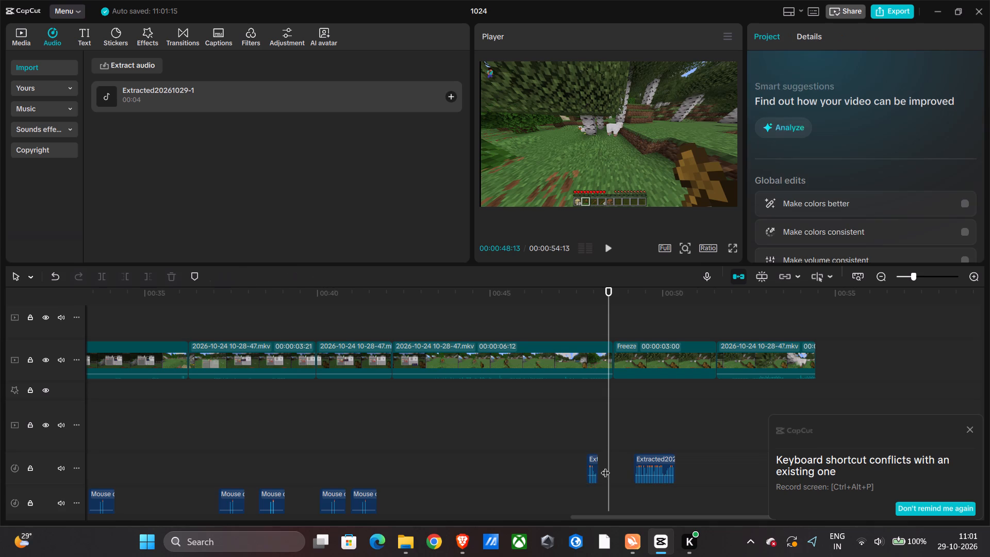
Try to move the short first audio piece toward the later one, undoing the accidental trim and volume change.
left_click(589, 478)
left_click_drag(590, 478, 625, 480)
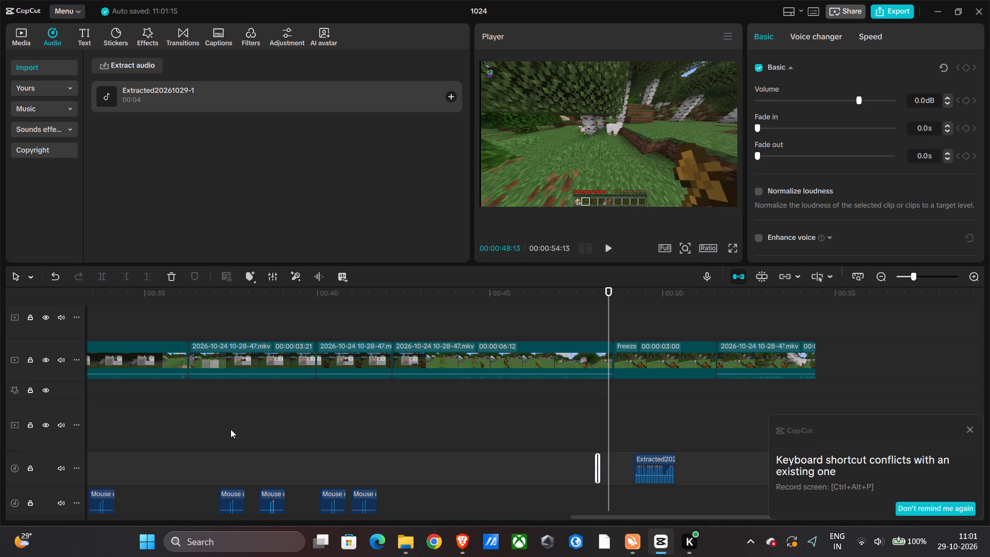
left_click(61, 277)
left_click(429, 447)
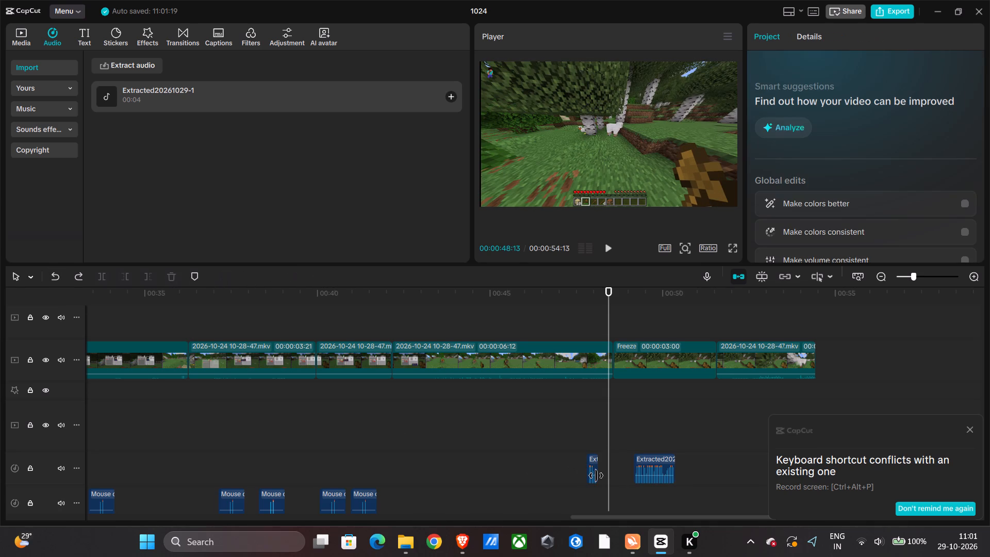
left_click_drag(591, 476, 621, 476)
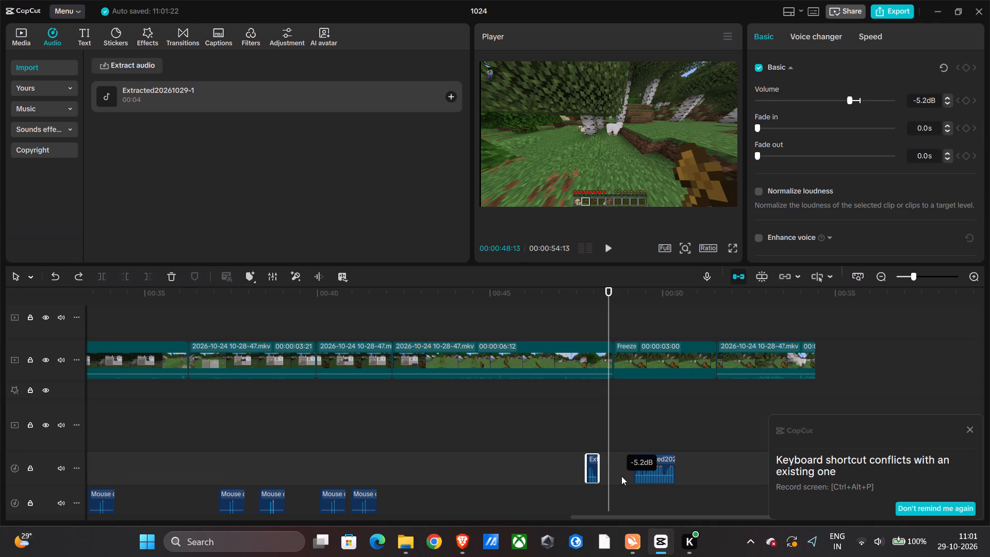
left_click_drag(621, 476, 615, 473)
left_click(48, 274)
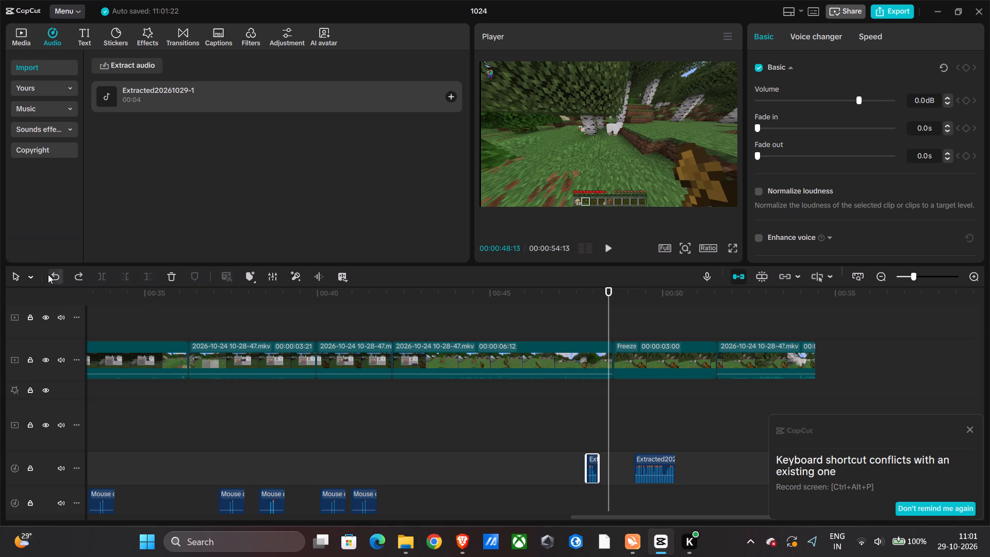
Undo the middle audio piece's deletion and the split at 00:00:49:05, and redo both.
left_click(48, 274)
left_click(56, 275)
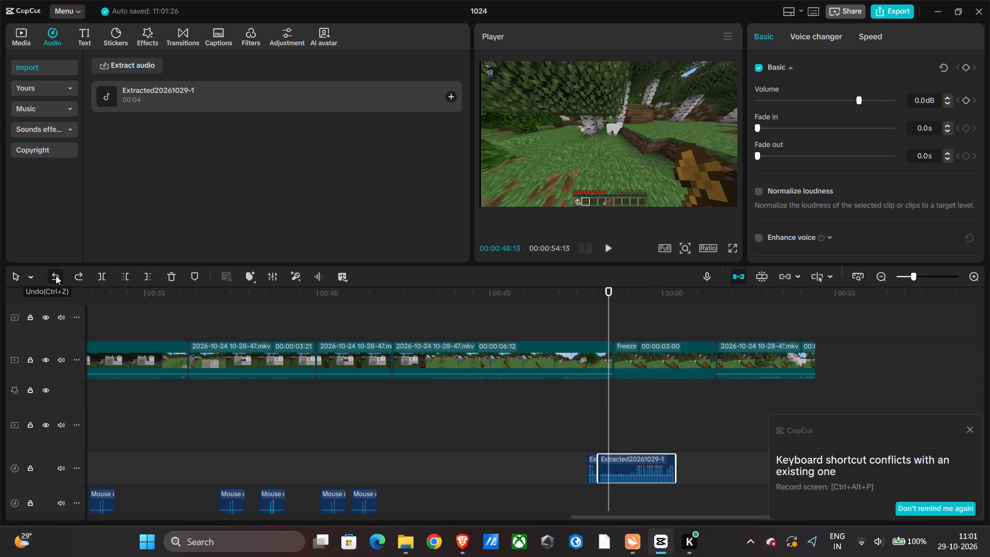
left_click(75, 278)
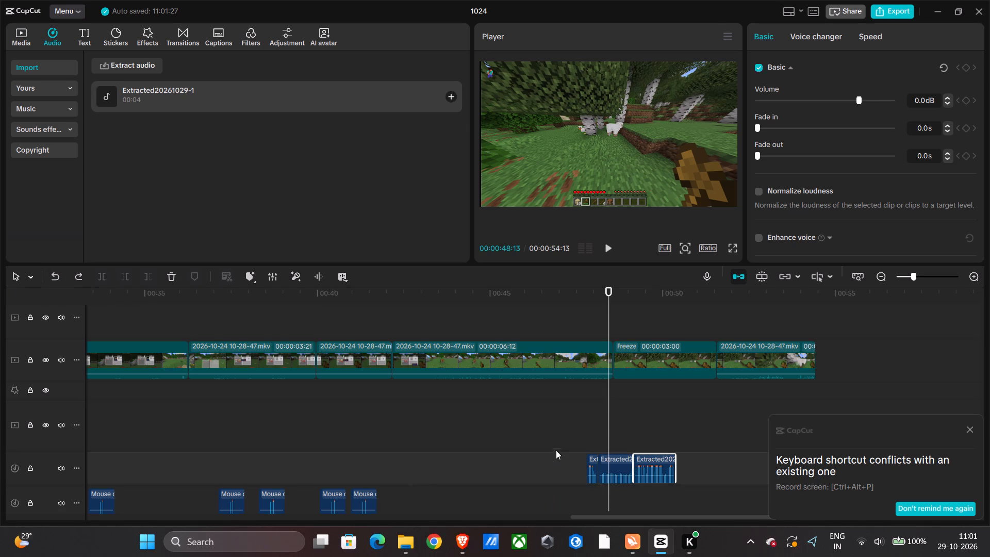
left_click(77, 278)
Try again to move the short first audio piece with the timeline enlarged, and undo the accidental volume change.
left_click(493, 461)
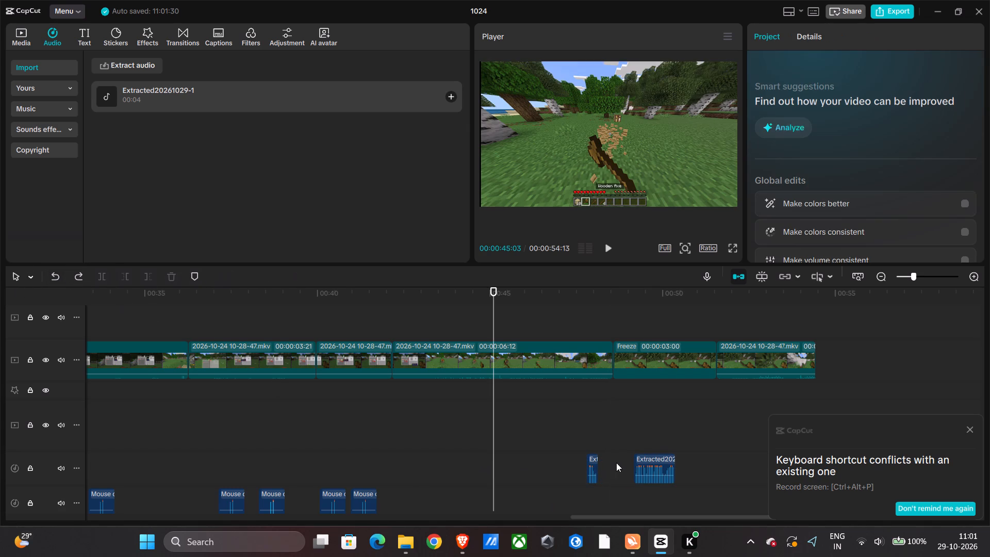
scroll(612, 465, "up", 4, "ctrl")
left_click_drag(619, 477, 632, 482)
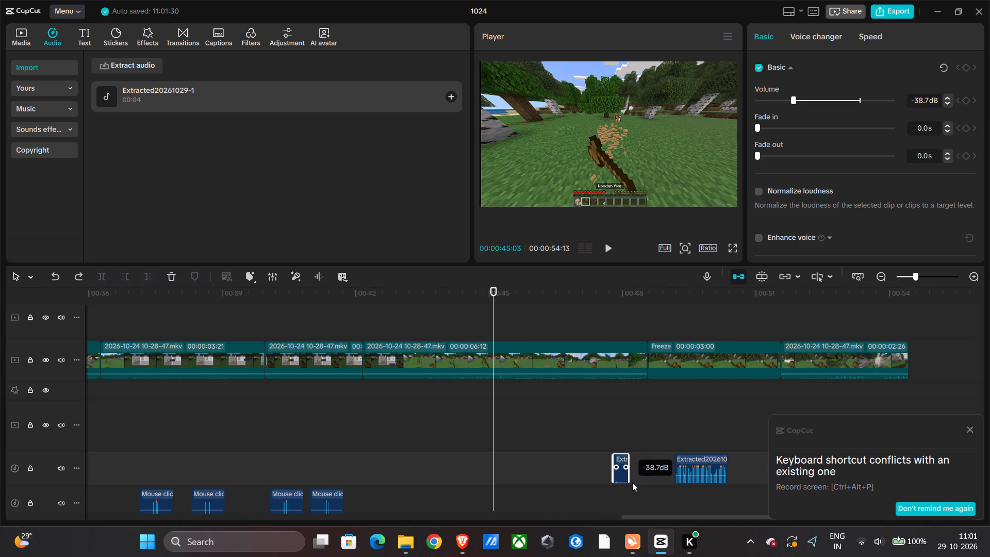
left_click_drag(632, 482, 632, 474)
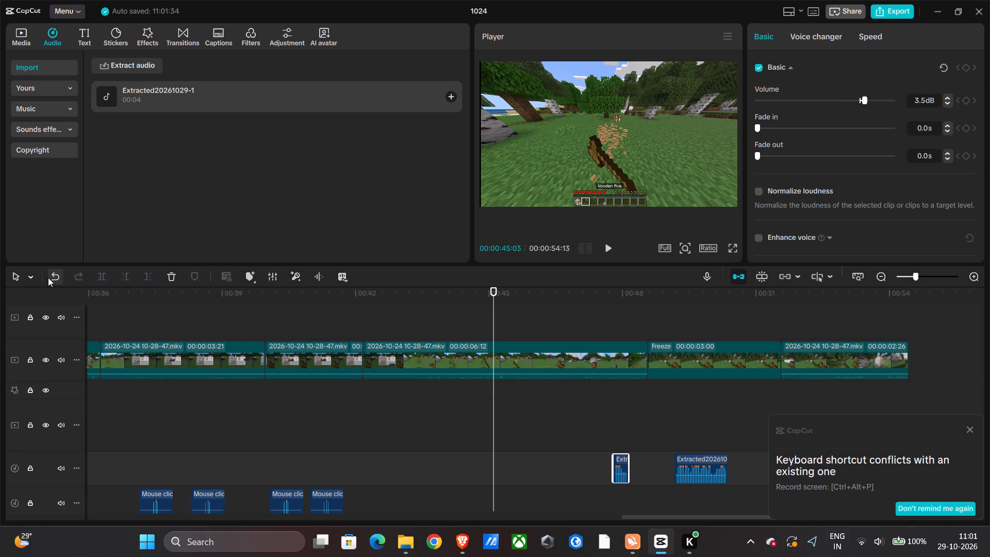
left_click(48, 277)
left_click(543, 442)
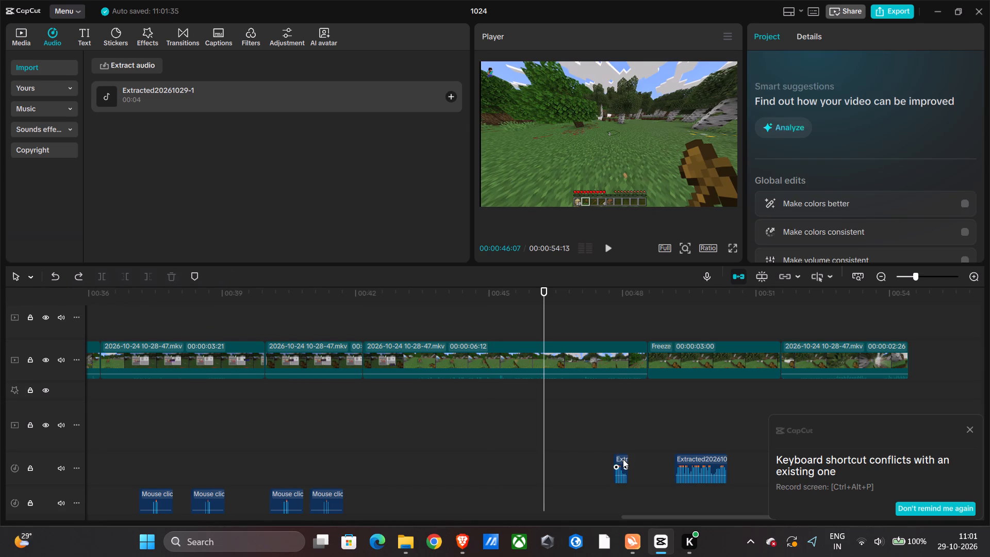
Move the short audio piece to about 00:00:48:26, just before the longer piece on the same track, and return to 00:00:48:01.
left_click_drag(623, 459, 670, 462)
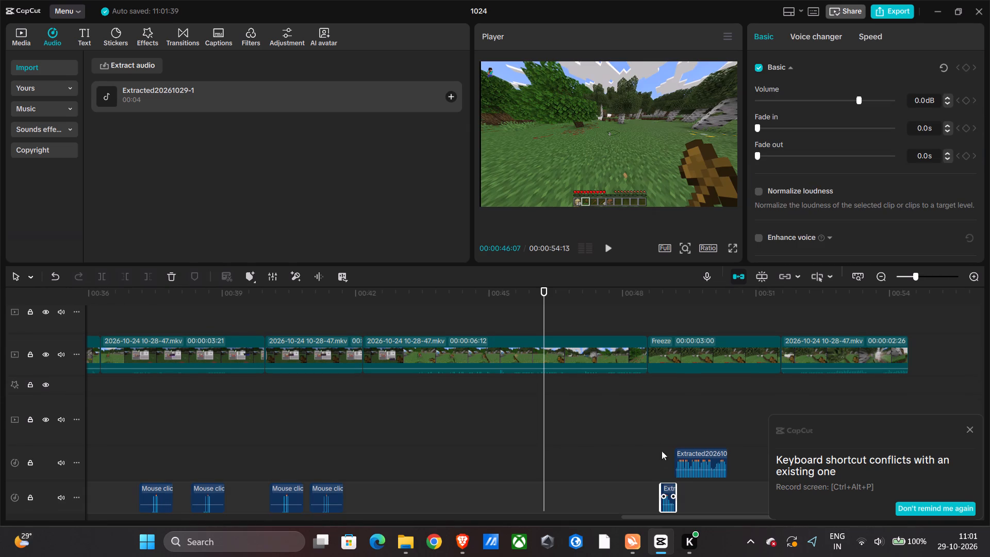
left_click_drag(667, 486, 667, 451)
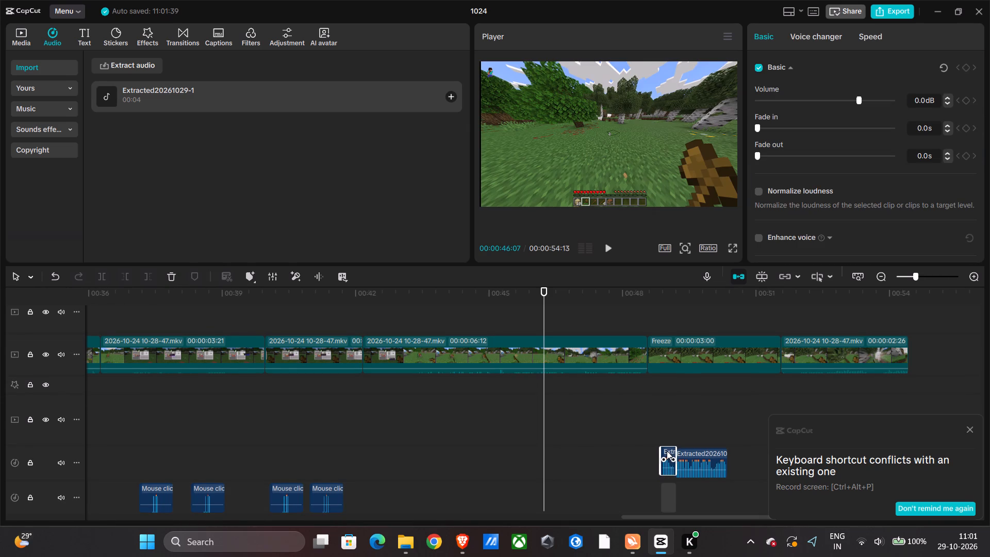
left_click_drag(667, 451, 665, 453)
left_click(654, 434)
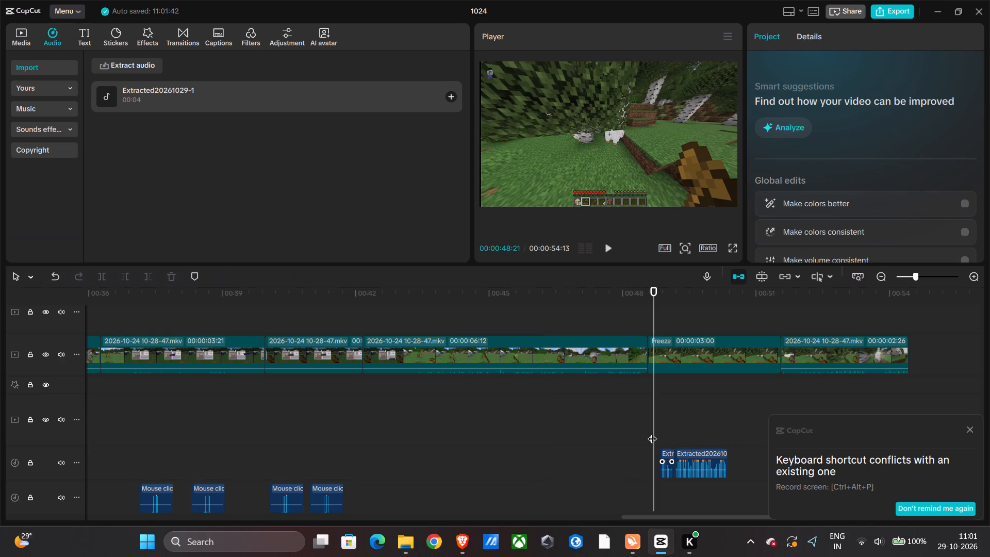
left_click(624, 418)
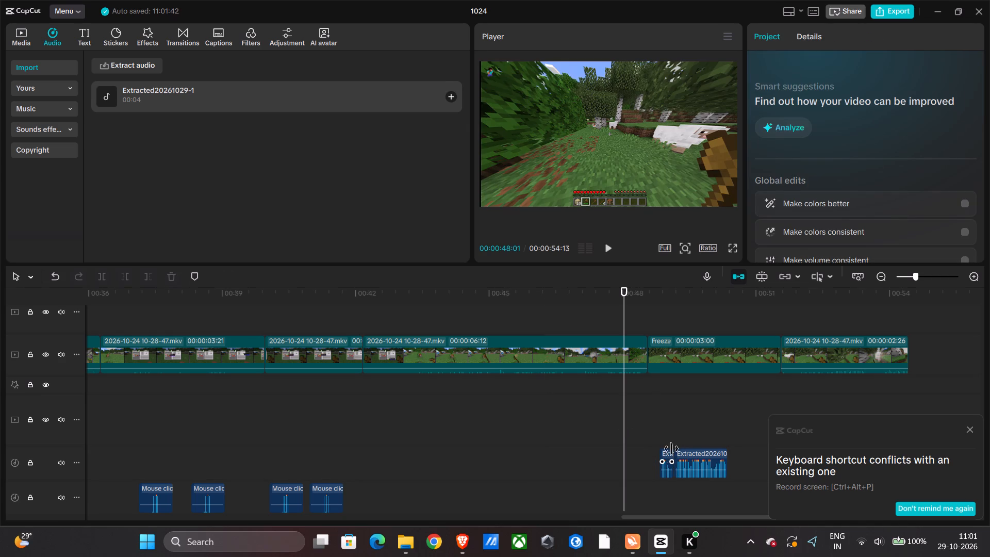
Move the short audio piece earlier, to about 00:00:48:20, just after the start of the freeze clip.
left_click_drag(667, 454, 660, 459)
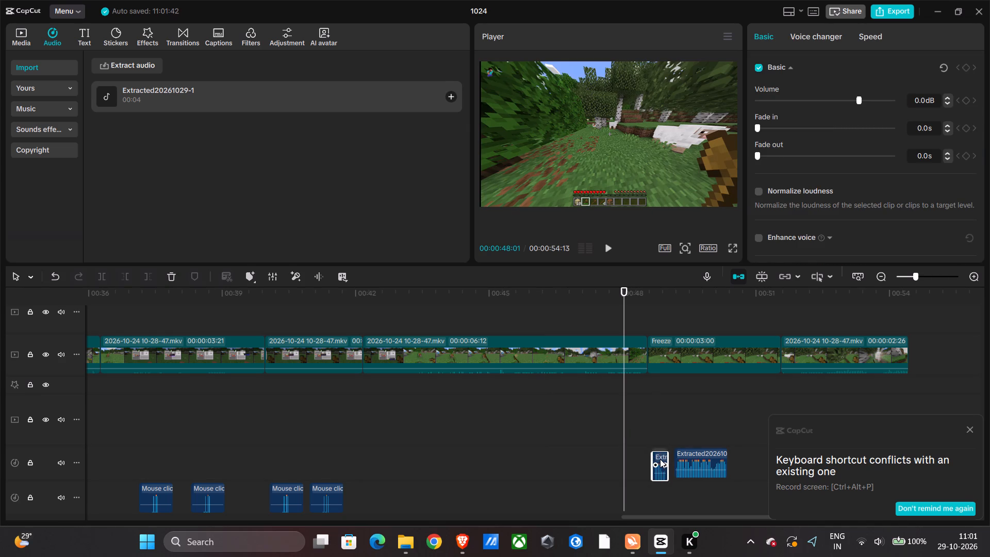
left_click_drag(660, 459, 655, 403)
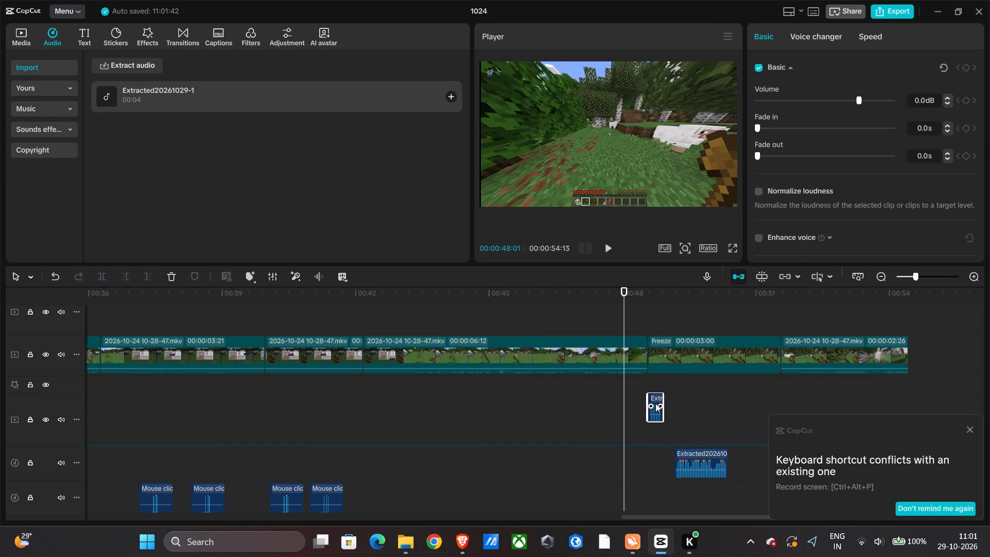
left_click_drag(655, 403, 656, 456)
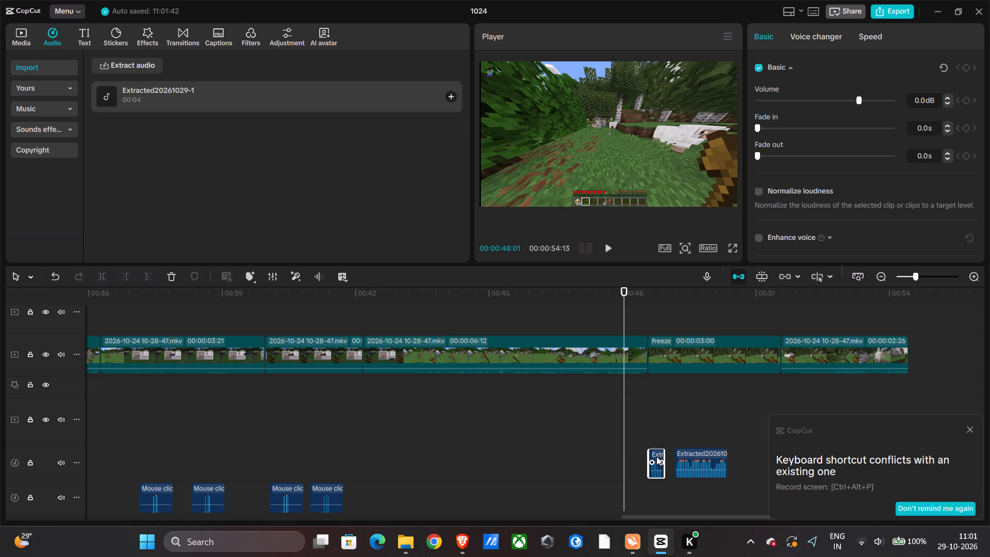
left_click_drag(656, 456, 658, 453)
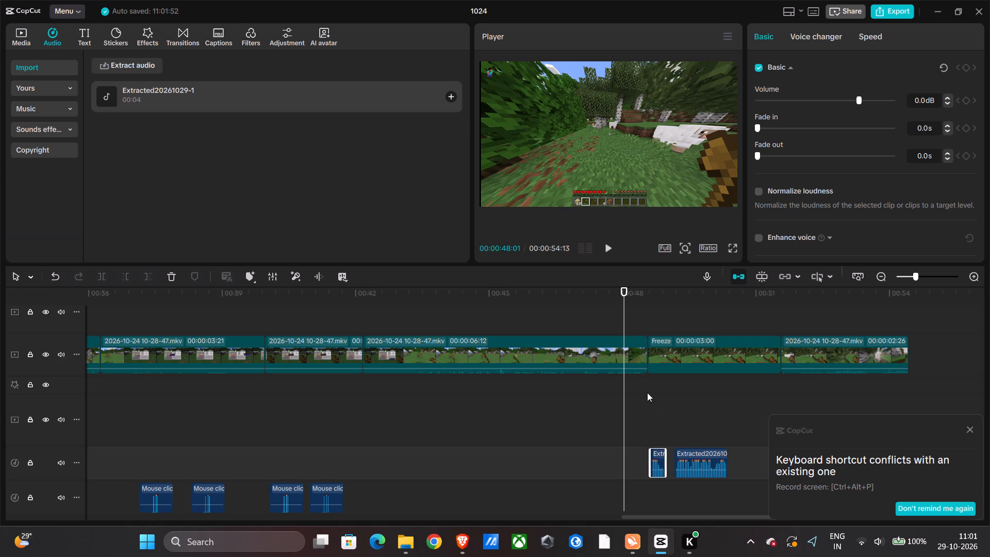
left_click(647, 392)
Move the longer audio piece back against the end of the short one and play the pair.
left_click(689, 456)
left_click_drag(690, 453, 687, 453)
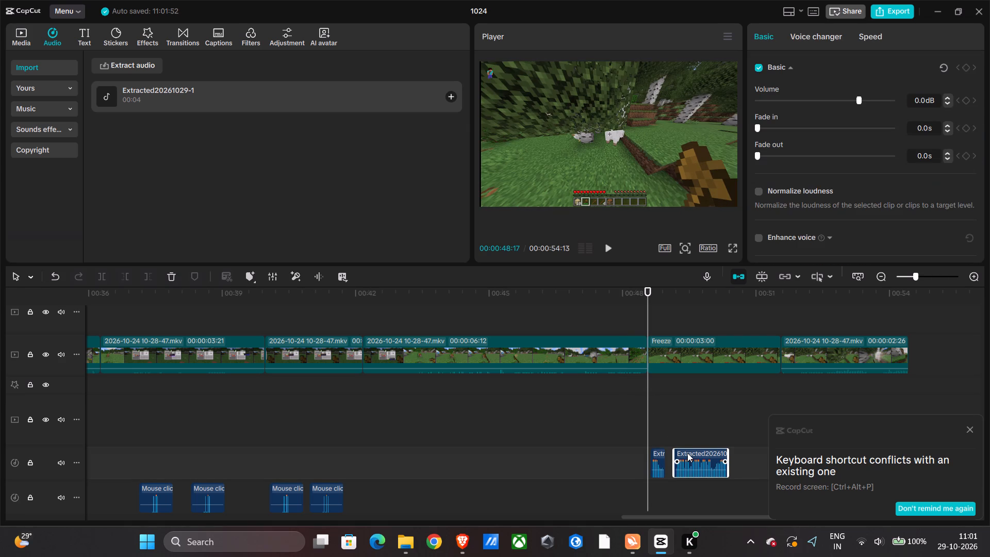
left_click_drag(687, 453, 682, 454)
key("space")
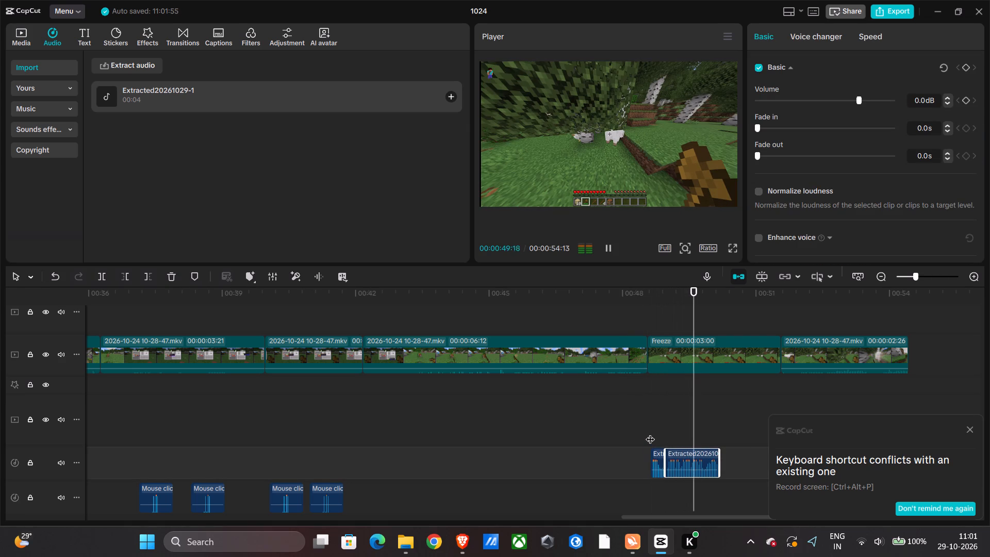
key("space")
Find the end of the short audio piece by playback and split the freeze clip at 00:00:48:26.
left_click(651, 421)
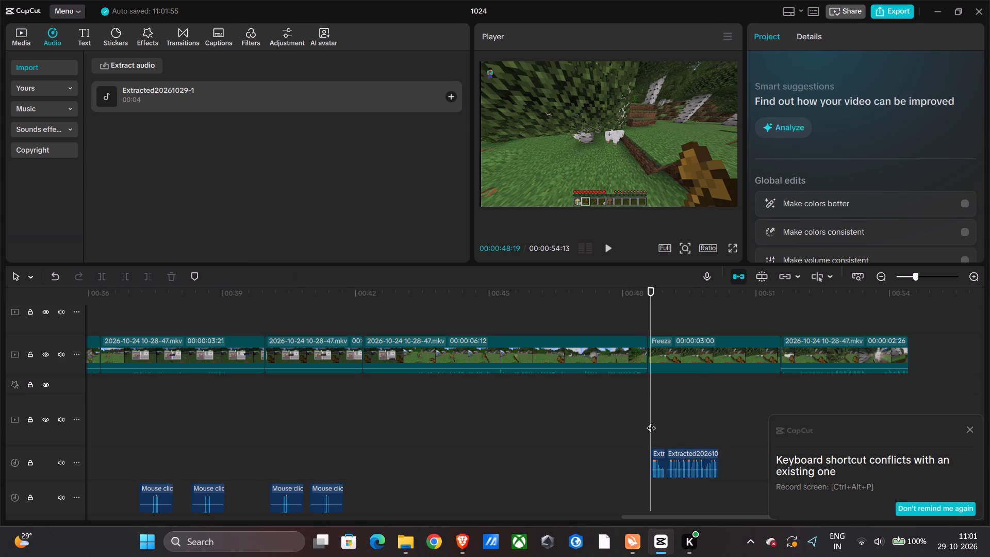
key("space")
key("space")
left_click(683, 345)
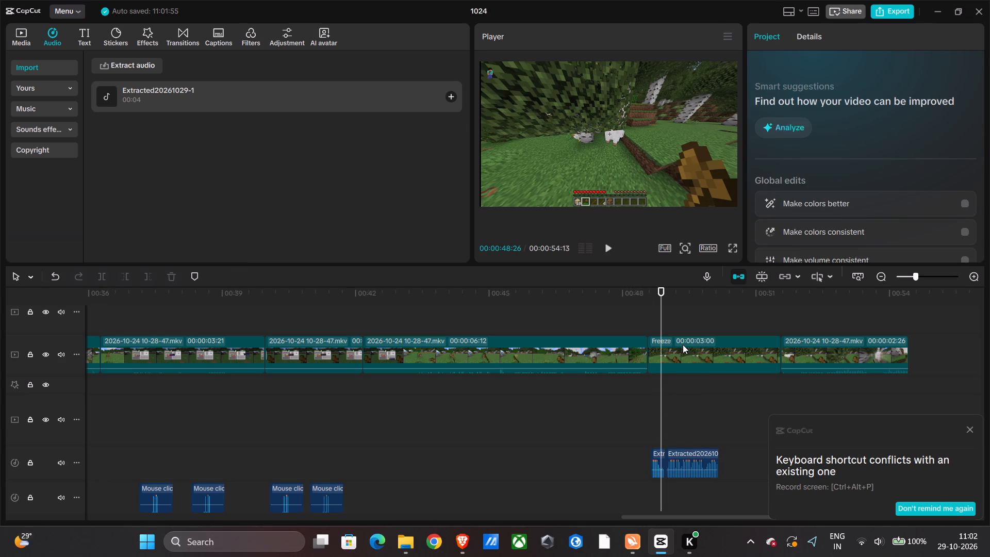
left_click(102, 275)
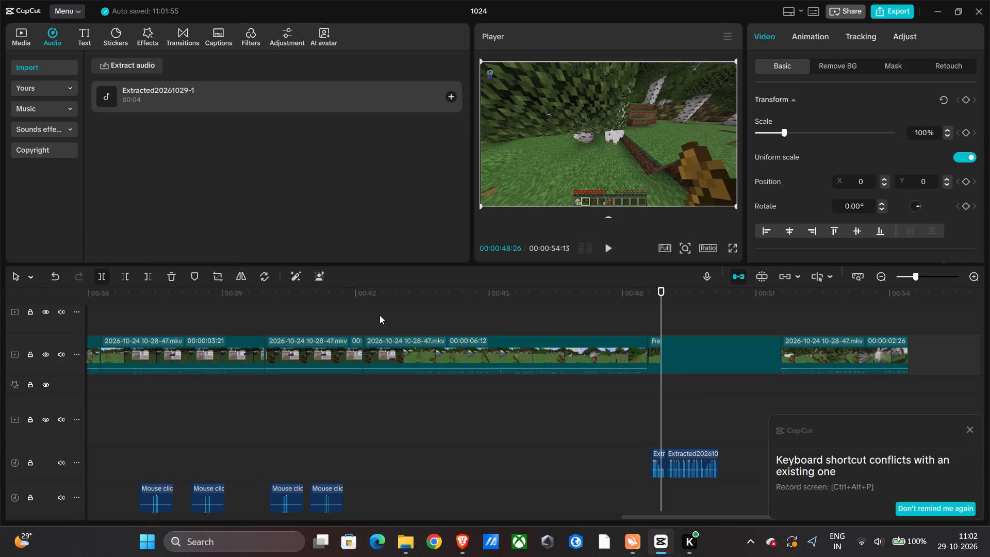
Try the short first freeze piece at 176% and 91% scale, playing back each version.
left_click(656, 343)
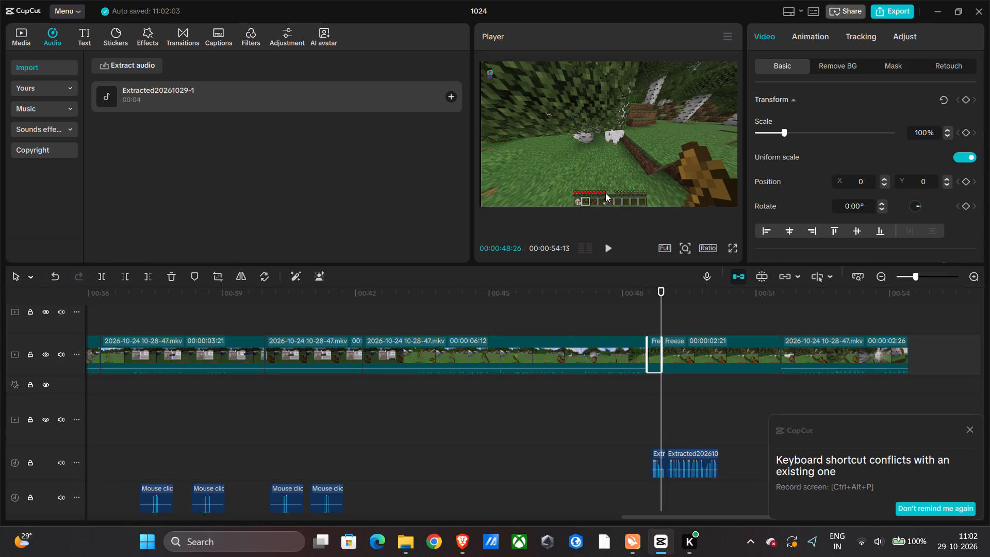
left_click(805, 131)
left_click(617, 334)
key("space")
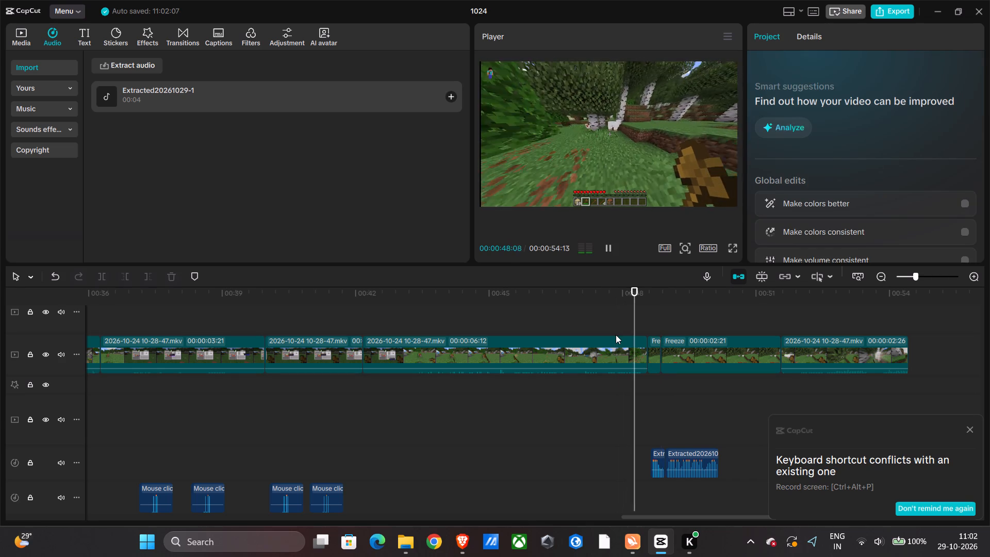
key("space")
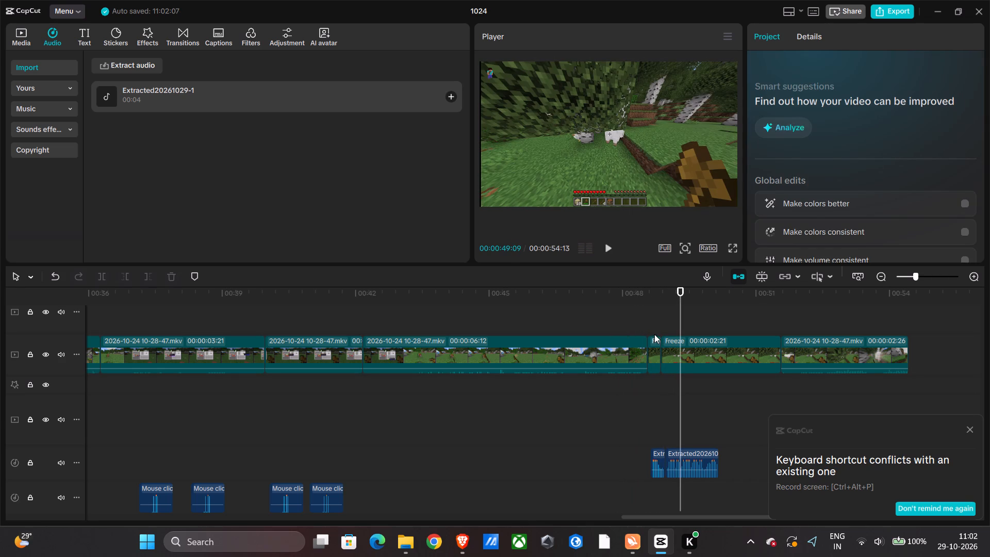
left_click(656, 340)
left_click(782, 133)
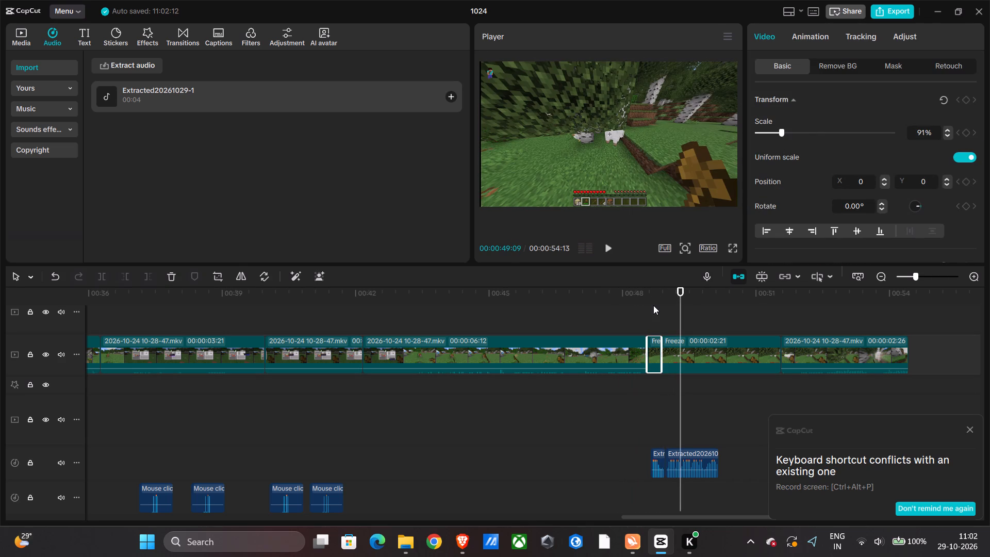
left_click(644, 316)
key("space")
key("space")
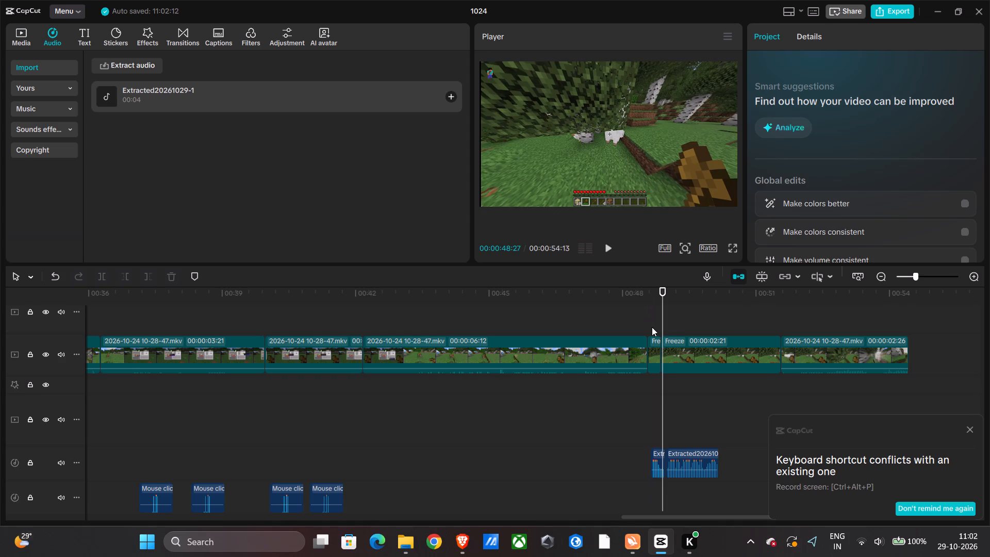
Set the short first freeze piece's scale to 140% and play the transition into the second freeze piece.
left_click(652, 327)
left_click(656, 340)
left_click(794, 134)
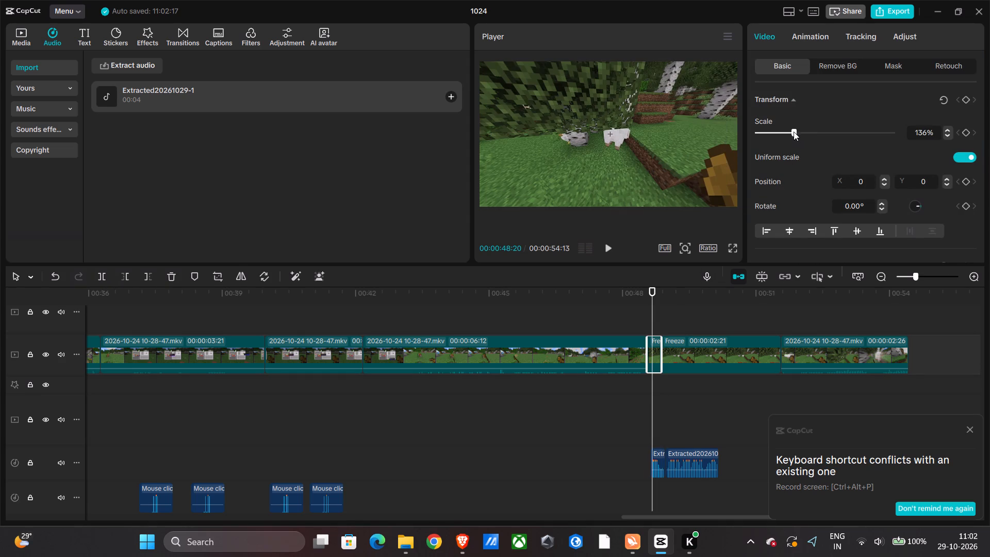
left_click(796, 129)
left_click(600, 337)
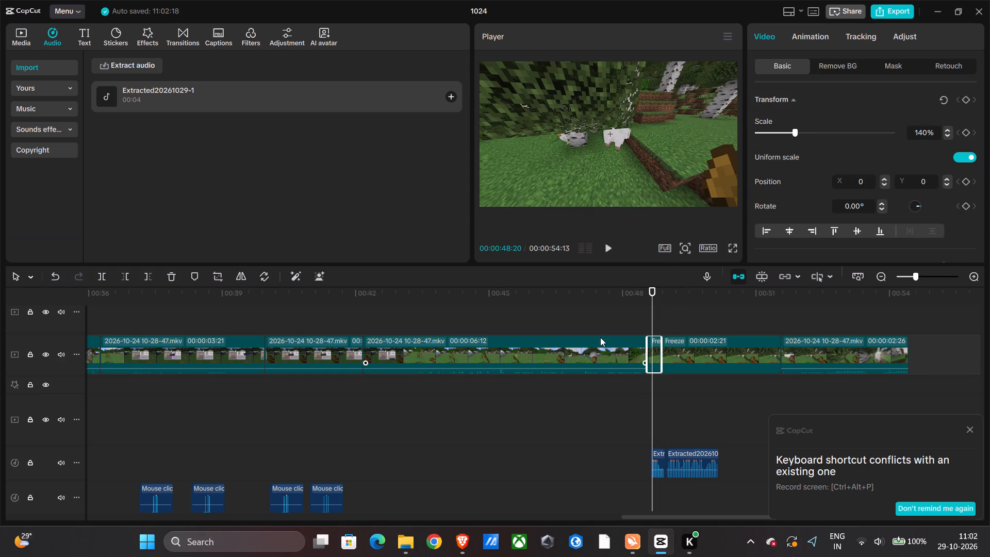
left_click(618, 310)
key("space")
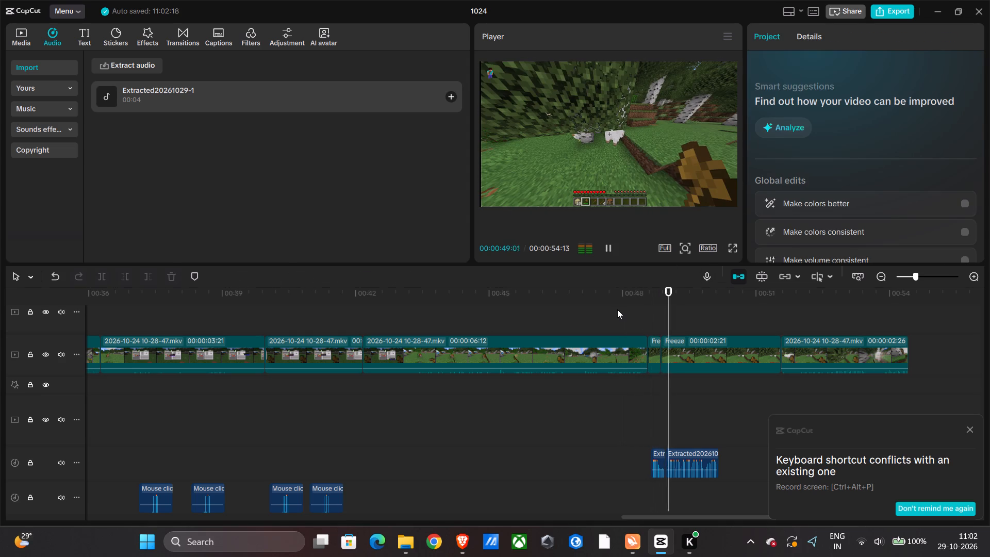
key("space")
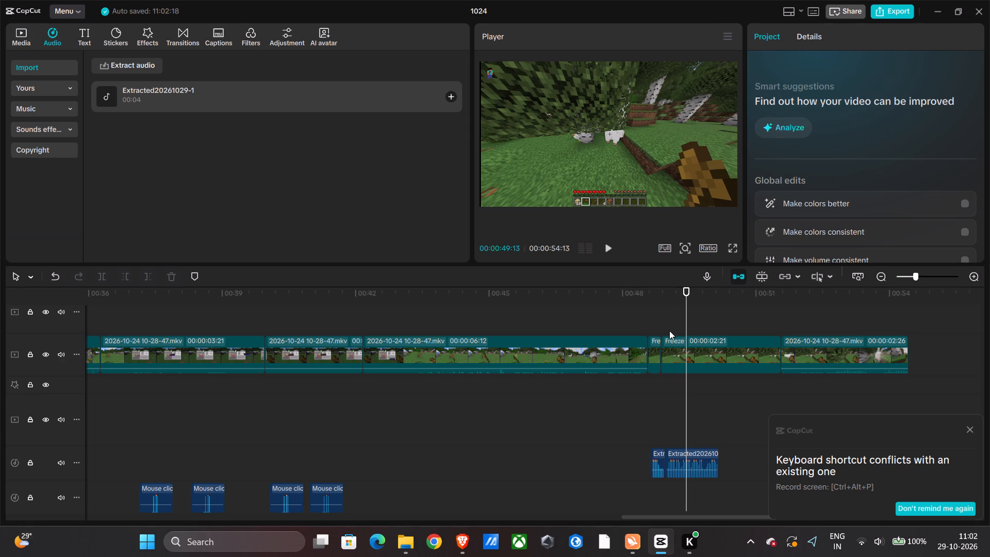
Listen for the cut point in the longer audio piece and trim off everything after 00:00:49:20.
key("space")
key("space")
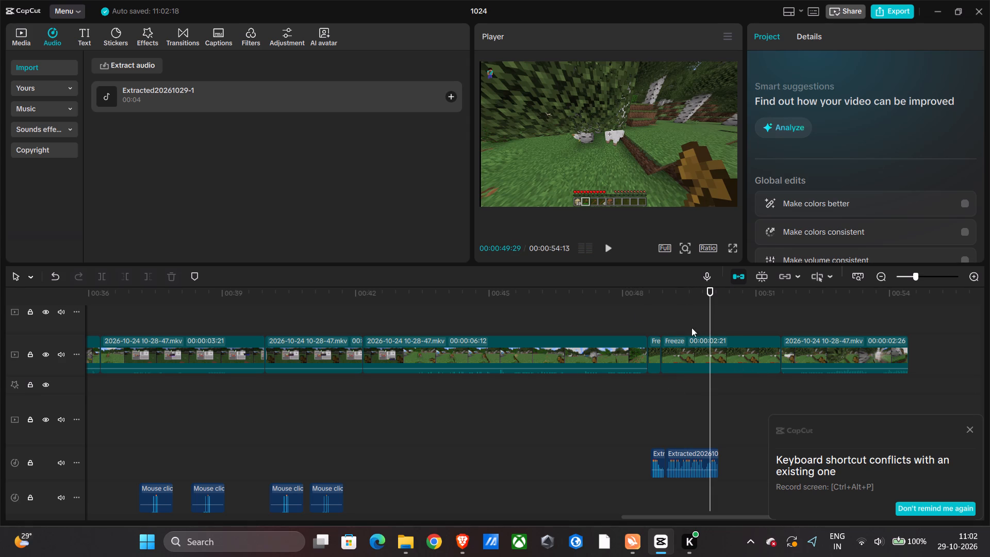
left_click(665, 319)
key("space")
key("space")
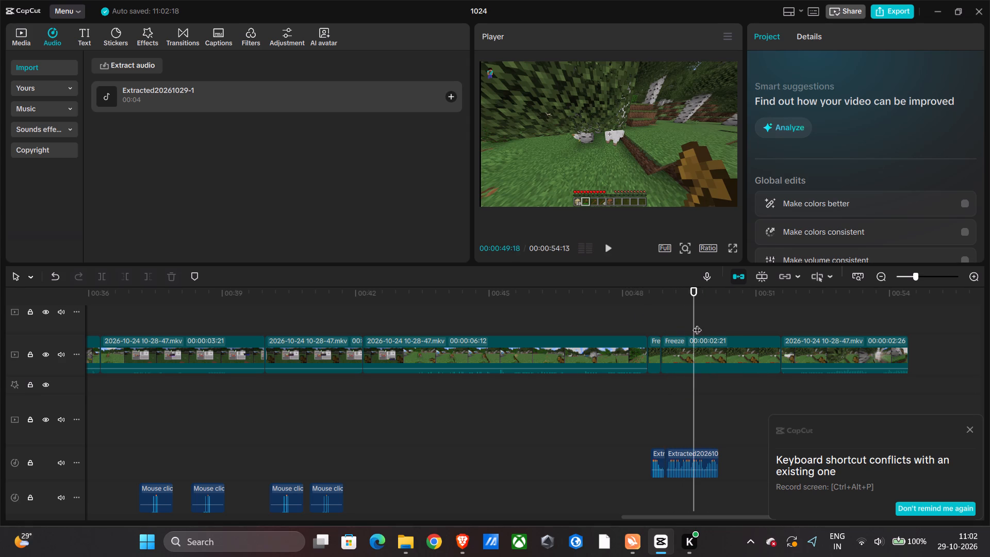
left_click(697, 321)
left_click(692, 456)
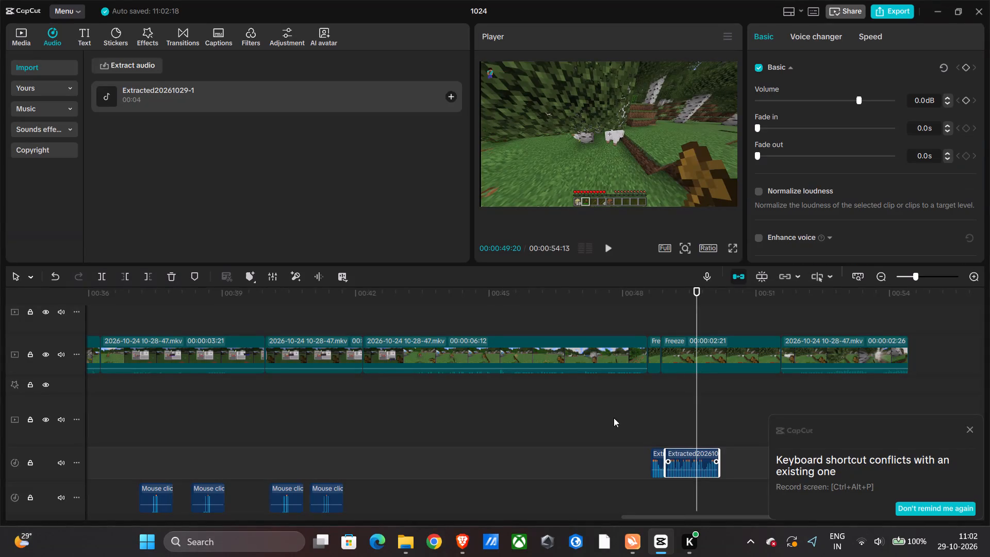
left_click(147, 274)
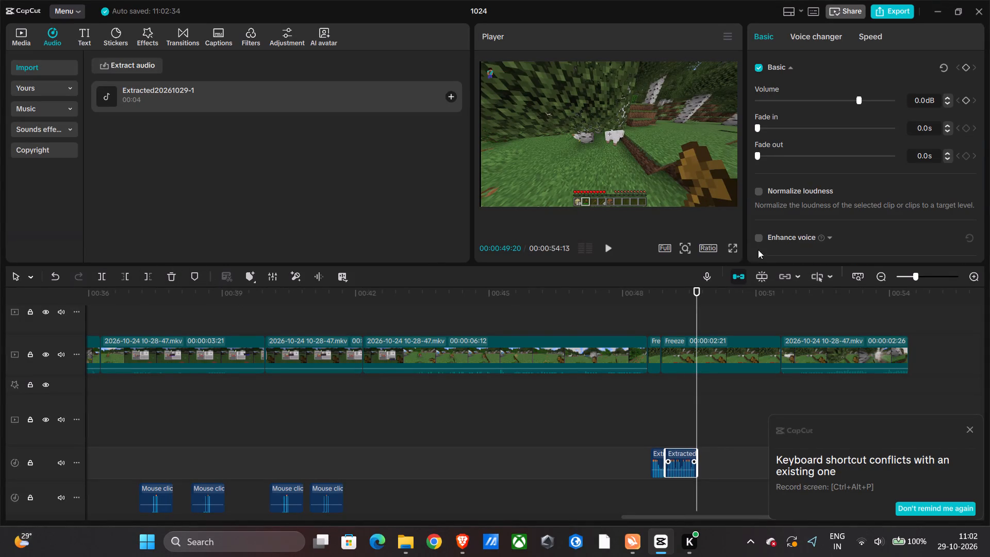
Give the trimmed longer audio piece a 0.1 s fade out.
left_click(767, 154)
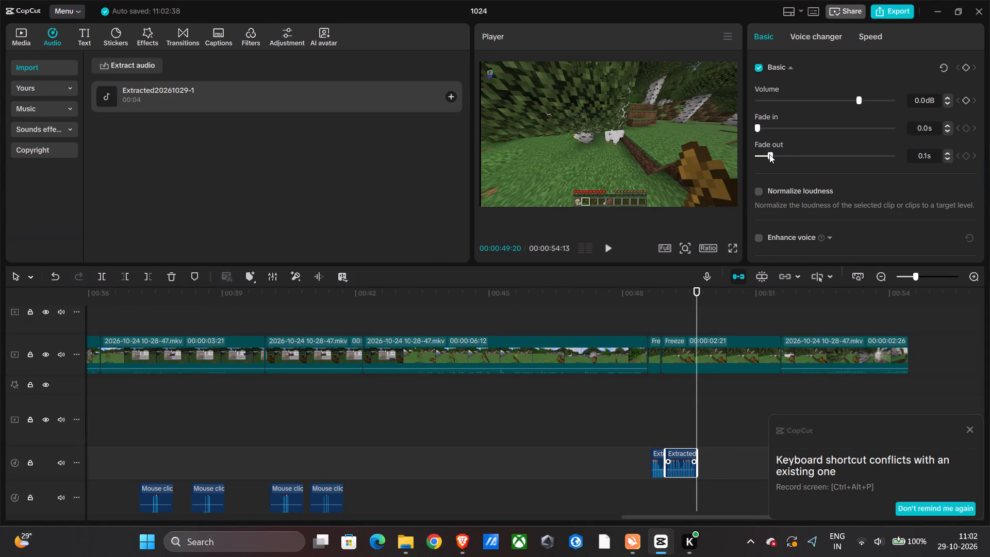
left_click(774, 155)
Add the censore-board-beep clip from the imported media and place it on a track above the freeze clips, starting at about 00:00:47.
left_click(16, 42)
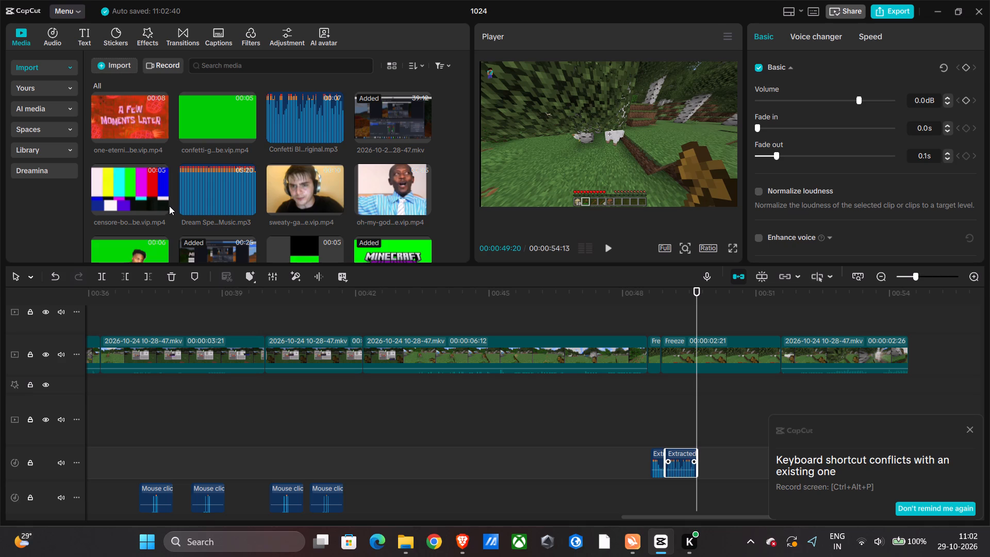
left_click(160, 203)
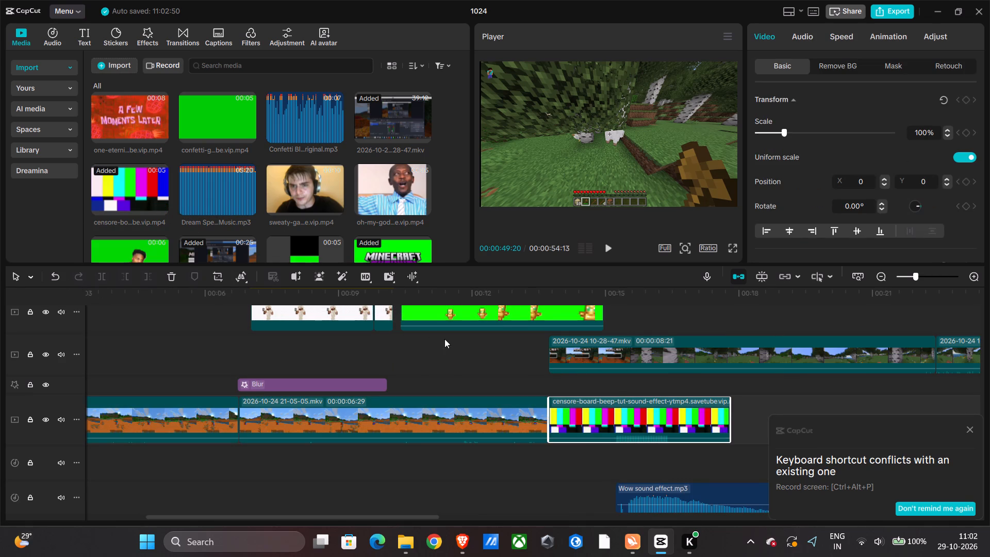
left_click_drag(609, 414, 989, 375)
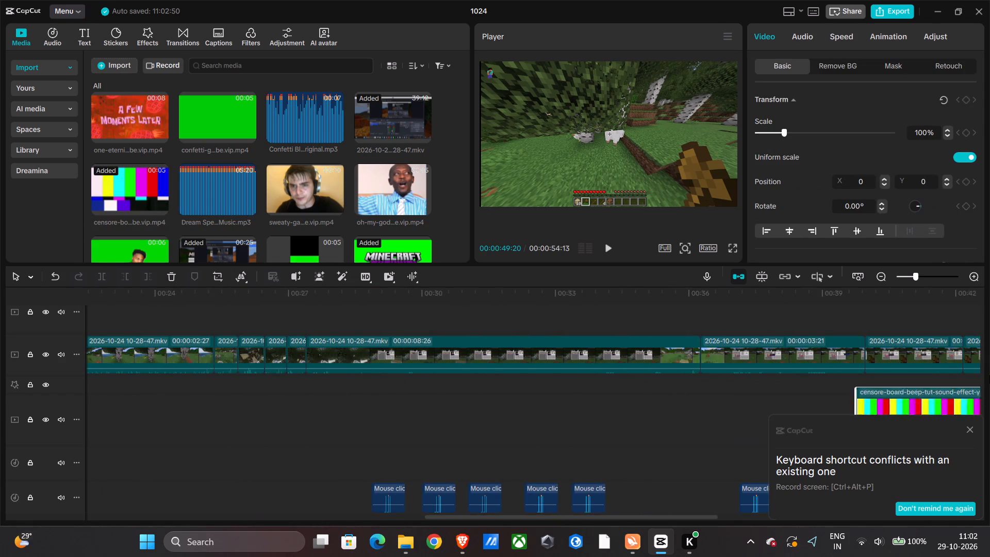
left_click_drag(989, 375, 445, 402)
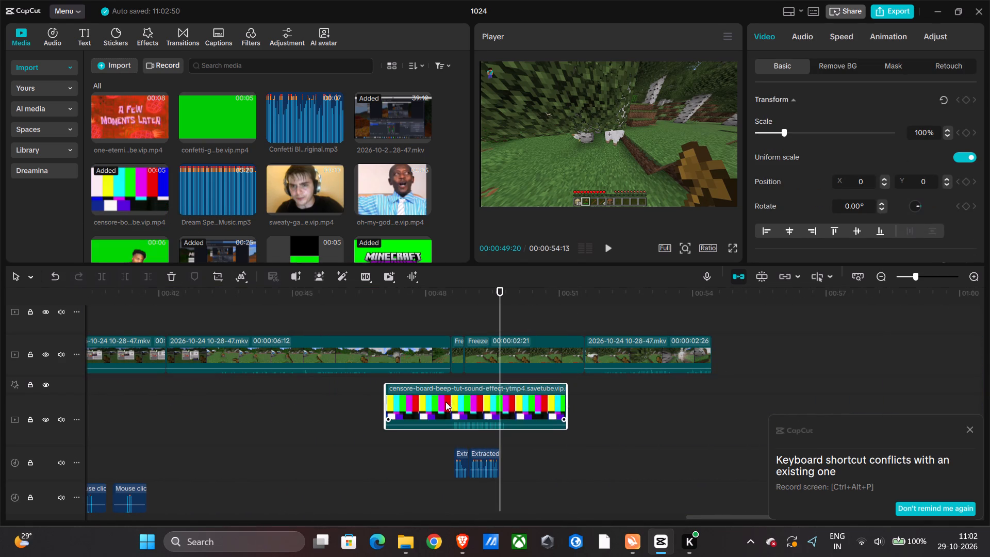
left_click_drag(445, 402, 444, 332)
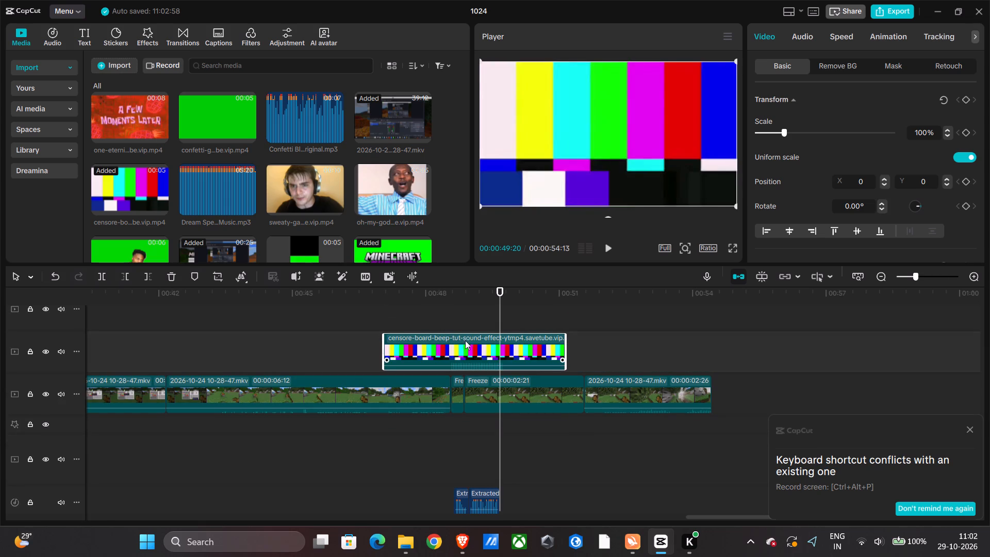
Play the section with the censor-board clip over the freeze to check its timing against the meme audio.
left_click(472, 321)
key("space")
key("space")
left_click(484, 320)
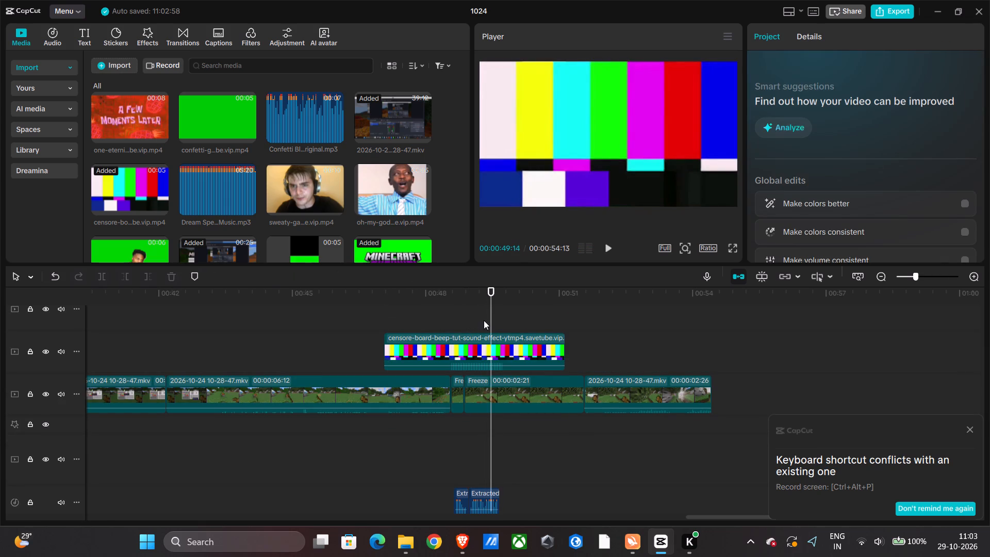
key("space")
key("space")
key("space")
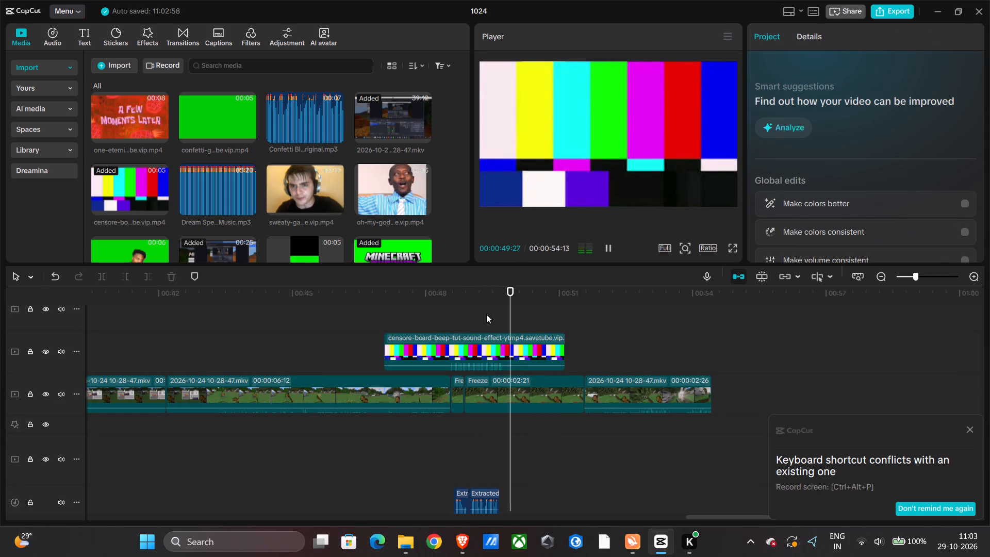
key("space")
Extend the end of the longer audio piece slightly past 00:00:49:20.
left_click(487, 495)
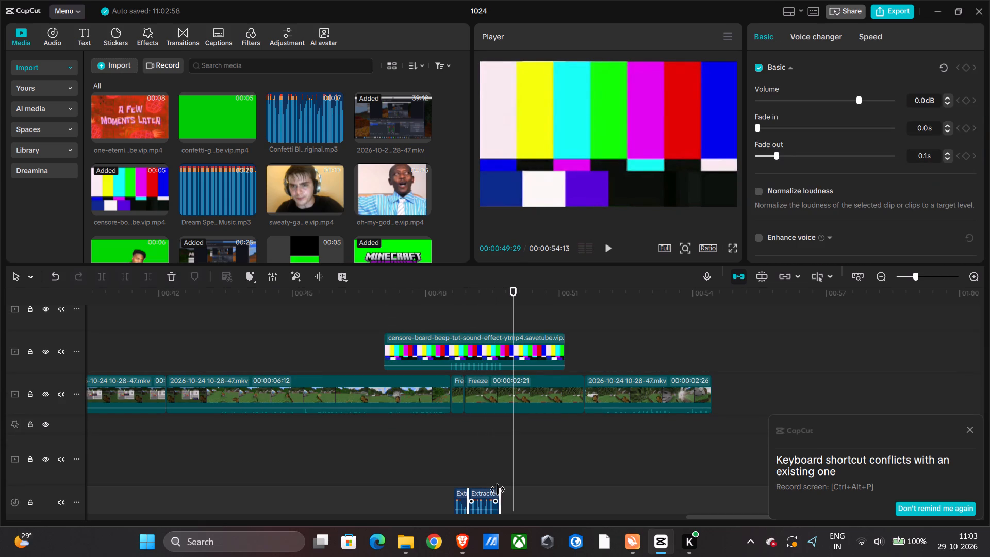
left_click_drag(500, 489, 498, 498)
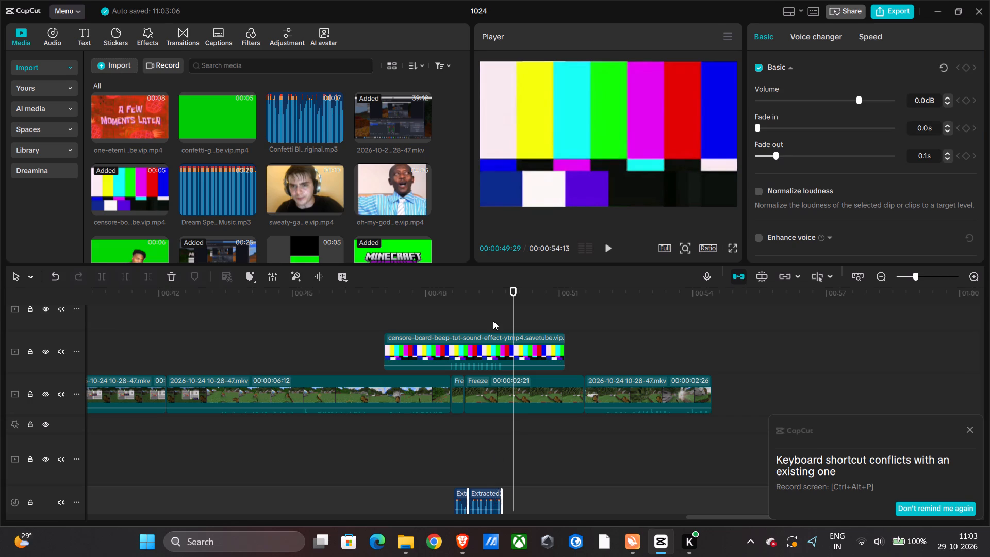
Trim the censor-board clip to a few frames, starting at 00:00:49:18 and ending at about 00:00:49:22.
left_click(493, 321)
left_click(493, 321)
left_click(501, 315)
left_click(500, 316)
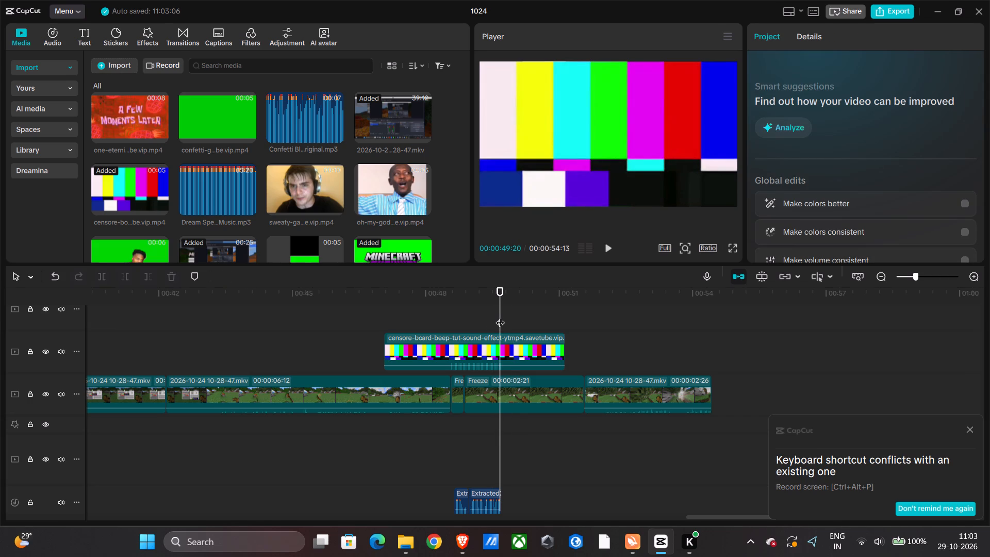
left_click(500, 317)
left_click(500, 322)
left_click(497, 315)
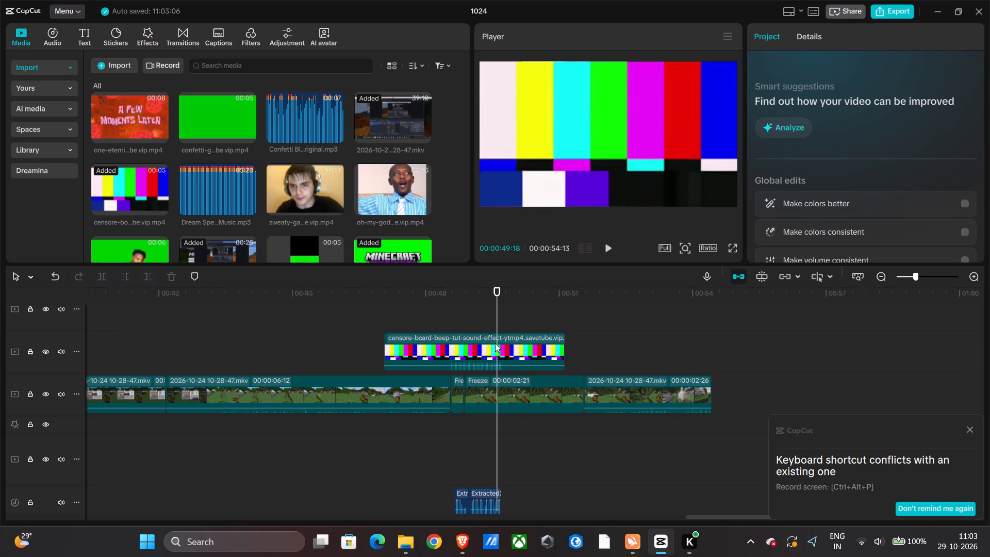
left_click(495, 343)
left_click(122, 277)
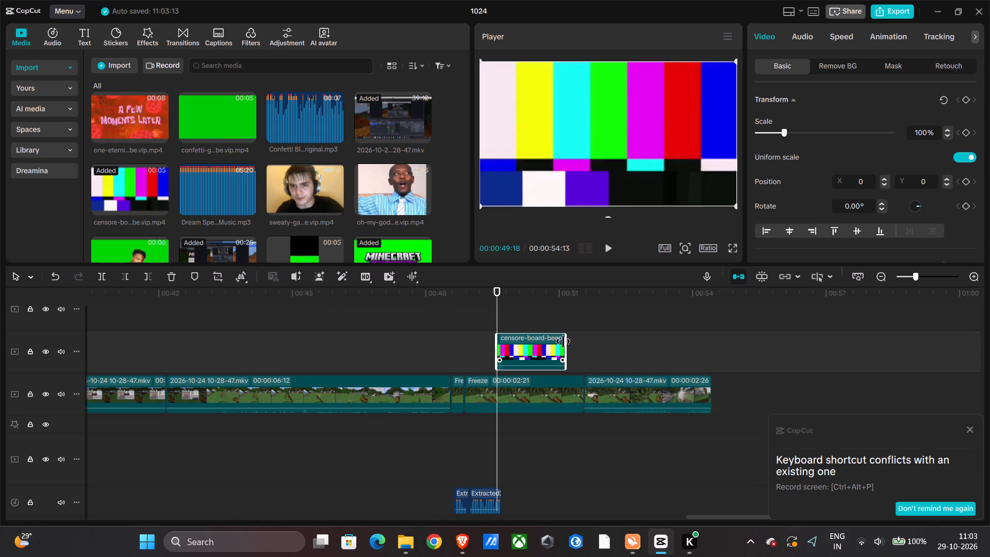
left_click_drag(565, 341, 502, 389)
Play the freeze section several times to check the shortened censor-board clip's timing against the meme audio.
left_click(473, 343)
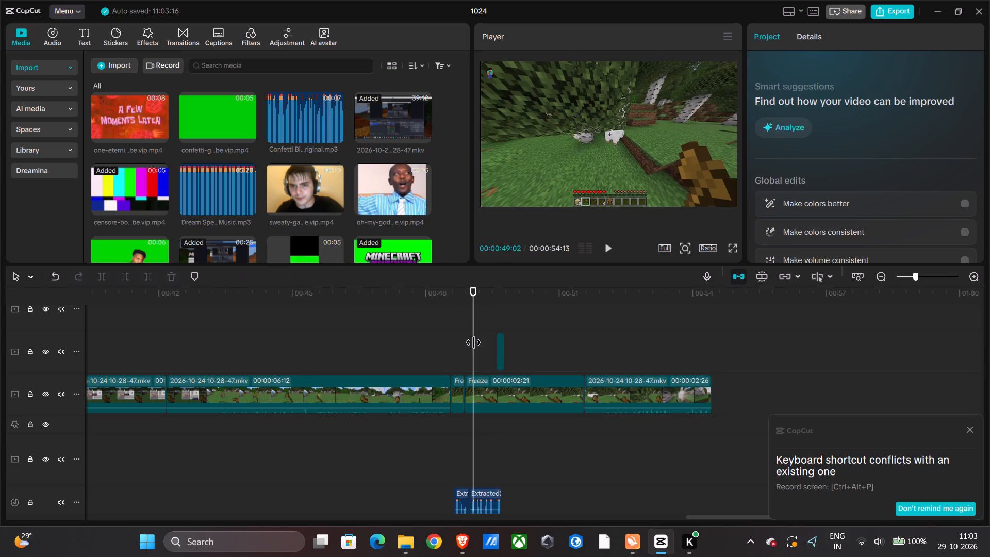
key("space")
key("space")
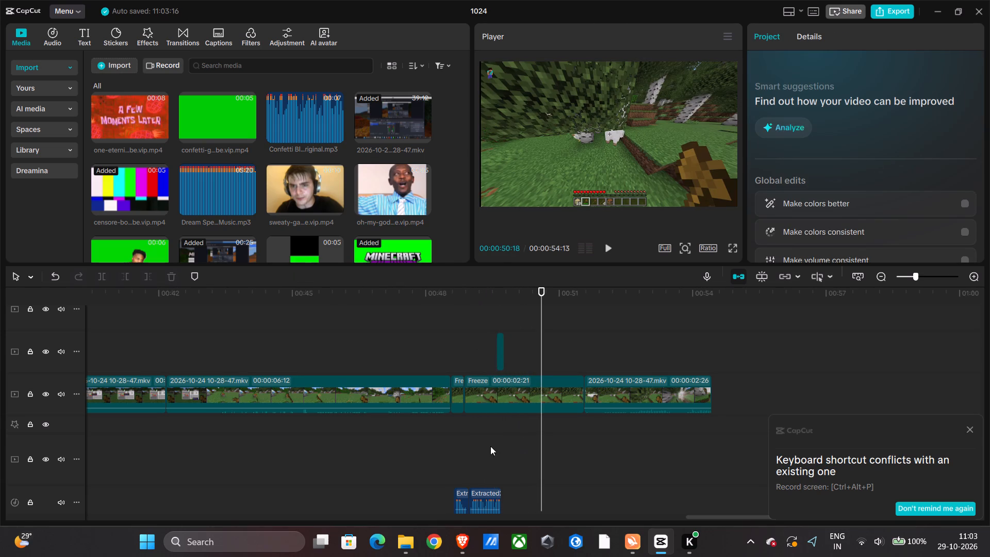
left_click(414, 342)
key("space")
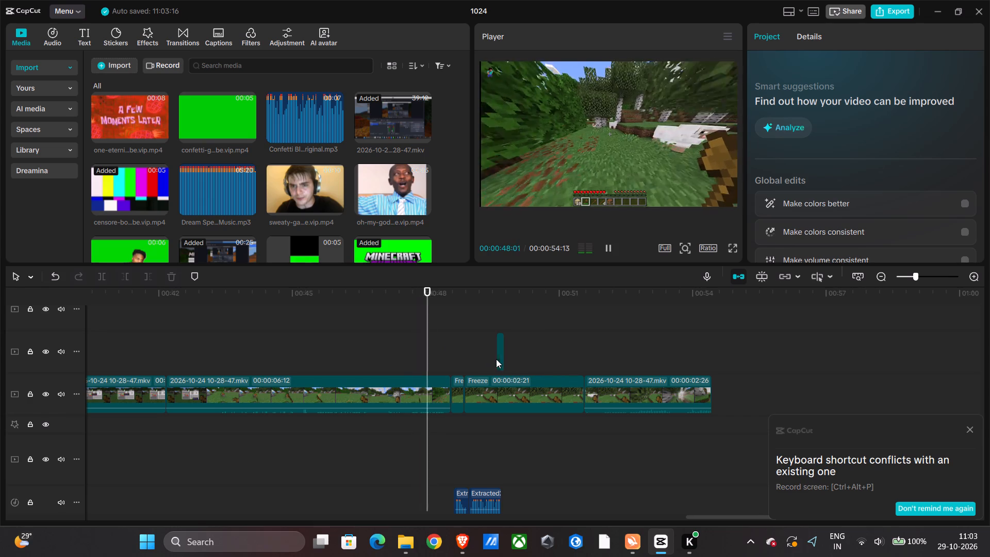
key("space")
key("space")
key("space")
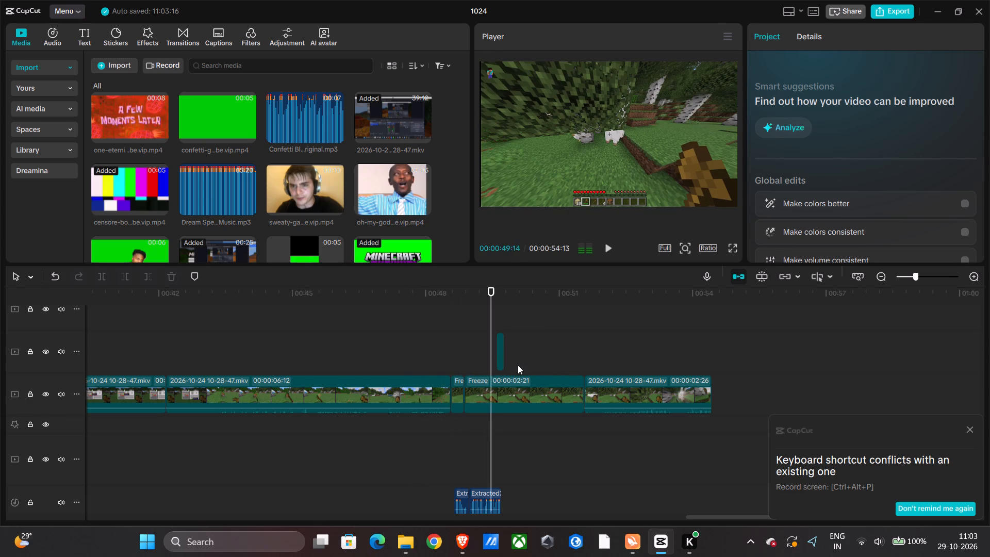
key("space")
key("space")
key("space")
key("space")
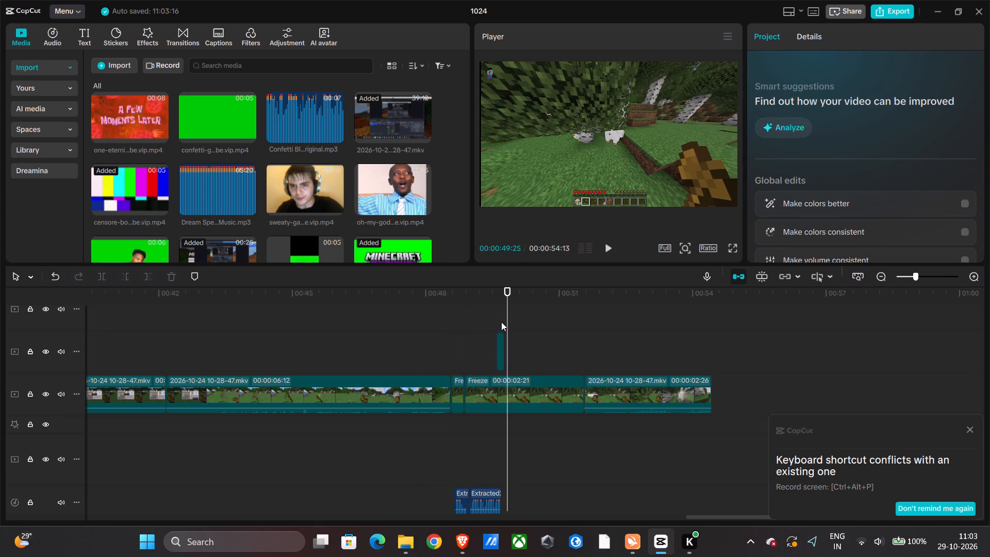
Cut away the part of the second freeze clip after 00:00:49:18.
left_click(501, 322)
left_click(498, 326)
left_click(519, 391)
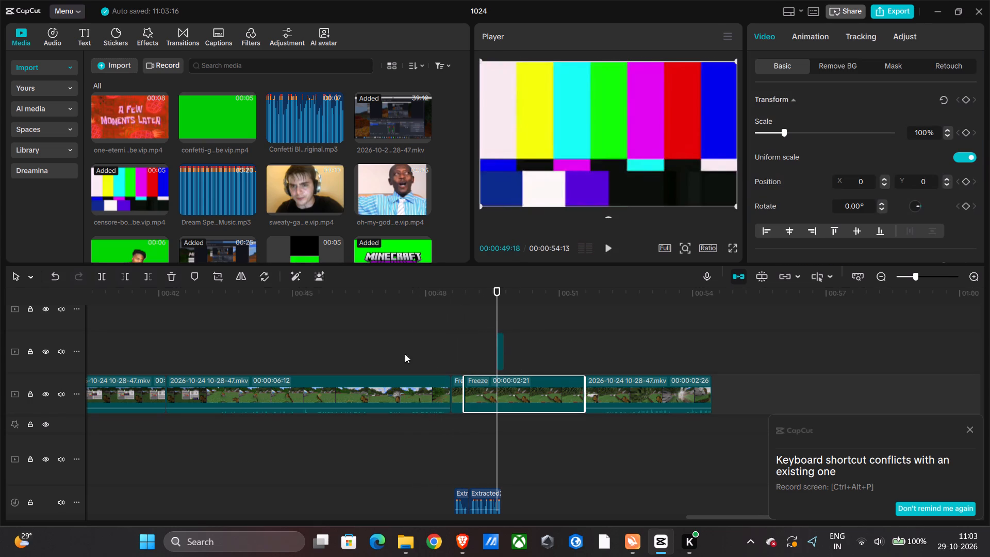
left_click(141, 270)
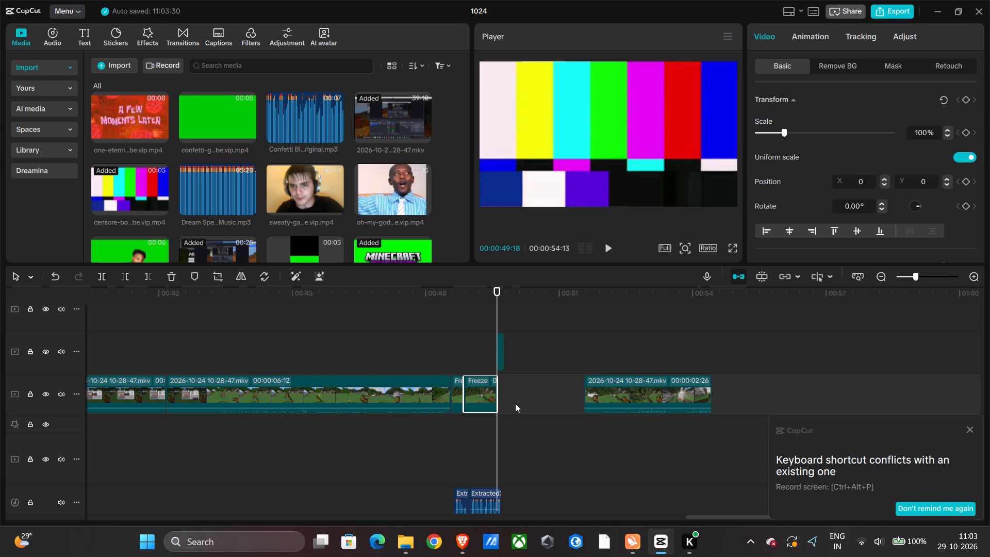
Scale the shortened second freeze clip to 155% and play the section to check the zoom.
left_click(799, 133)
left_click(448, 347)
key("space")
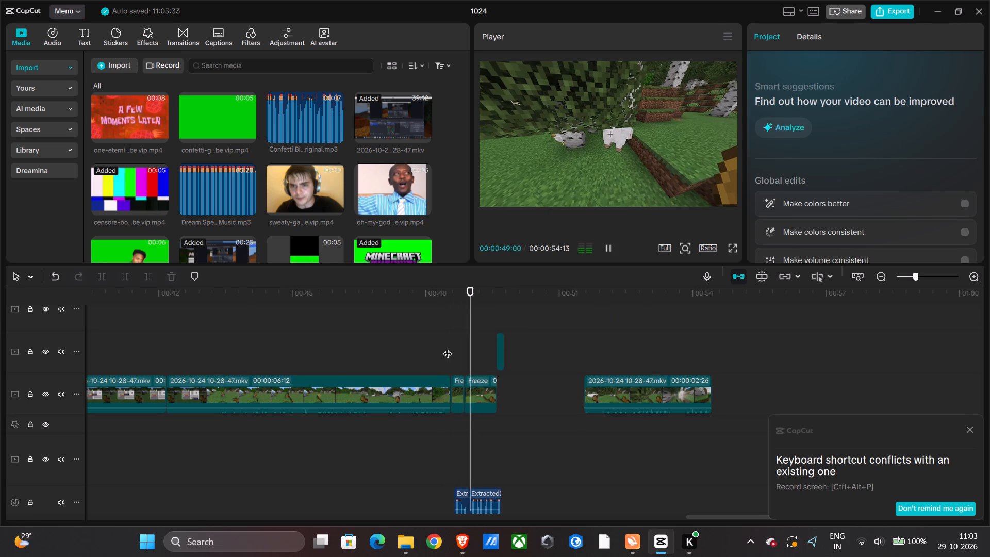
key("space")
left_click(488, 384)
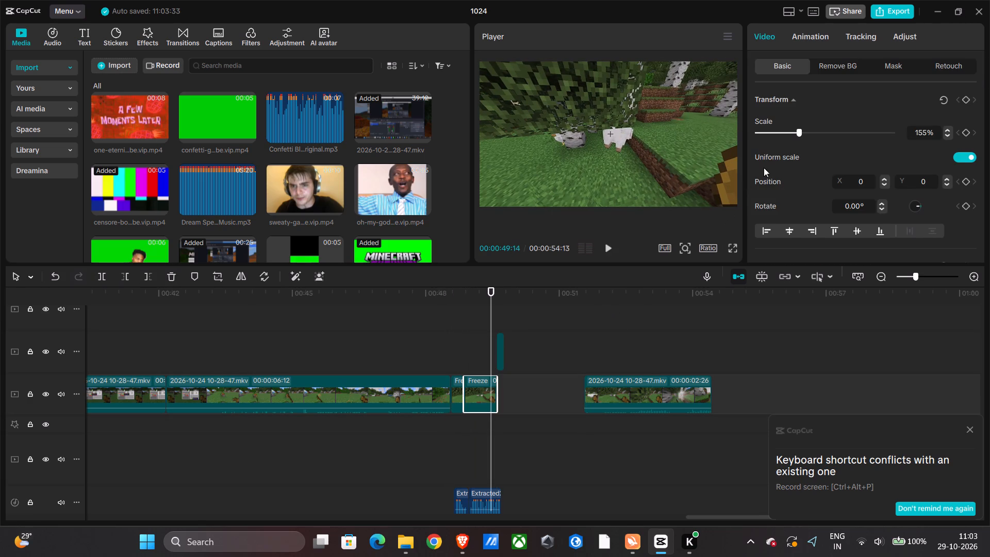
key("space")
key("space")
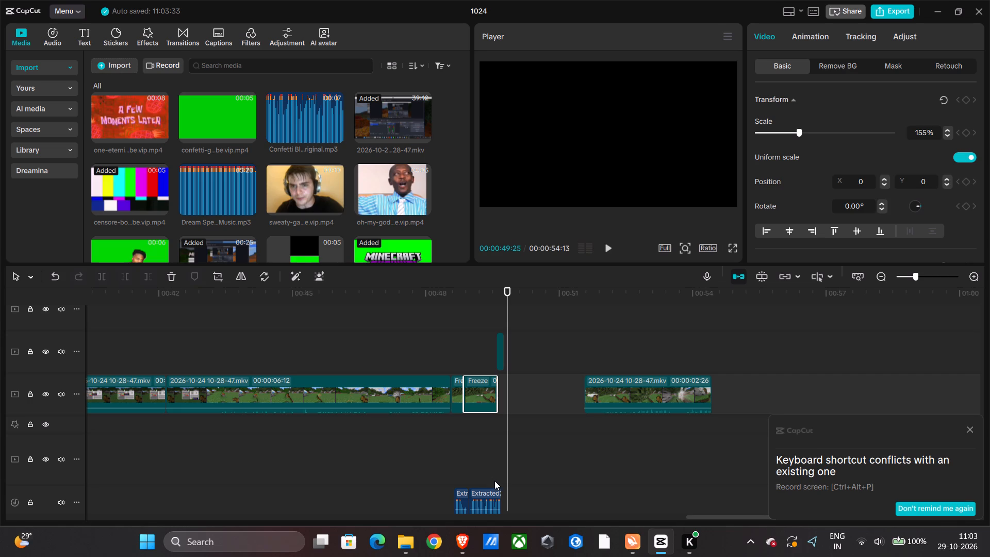
Move the longer extracted audio piece slightly later so it starts at about 00:00:49:04.
left_click_drag(485, 490, 493, 492)
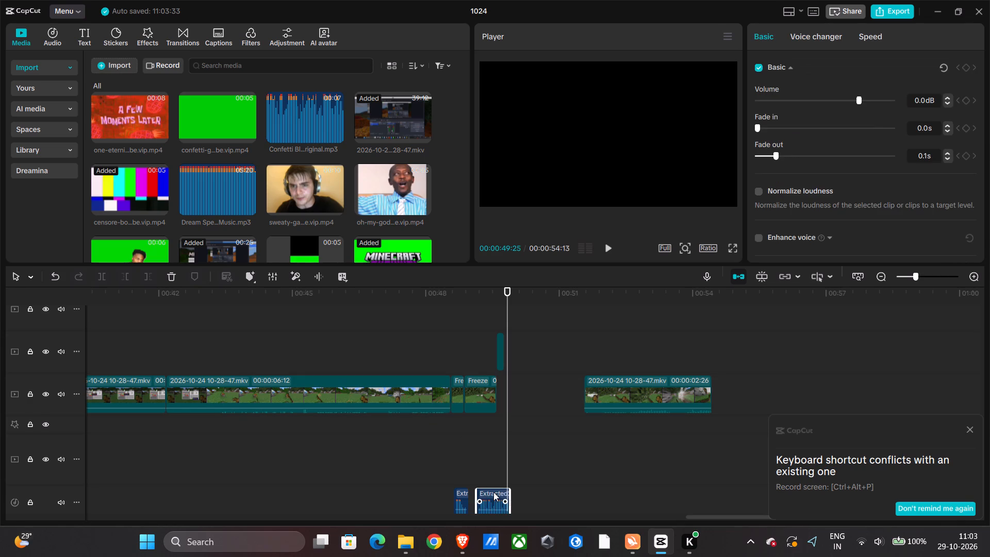
left_click_drag(493, 492, 491, 492)
Extend the end of the shorter extracted audio piece until it meets the start of the longer piece.
left_click(460, 489)
left_click(466, 483)
left_click(464, 485)
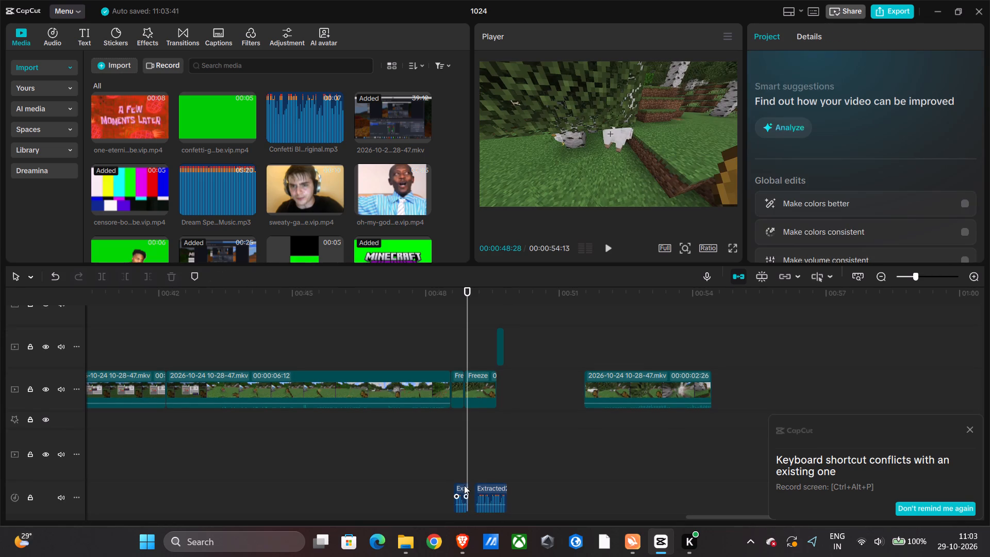
left_click_drag(469, 487, 489, 490)
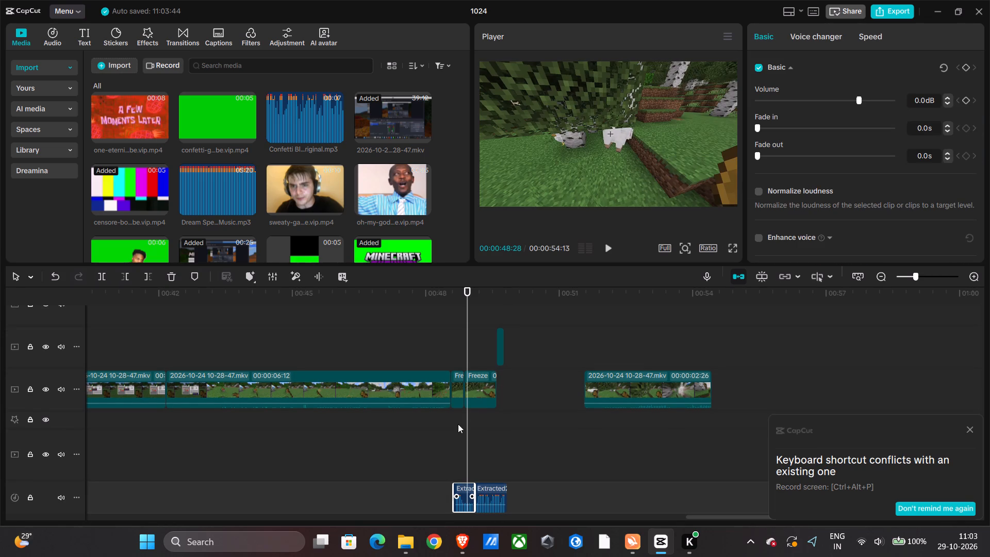
Move the second freeze clip slightly later so it starts at about 00:00:49:06.
left_click(478, 388)
left_click_drag(478, 387, 492, 386)
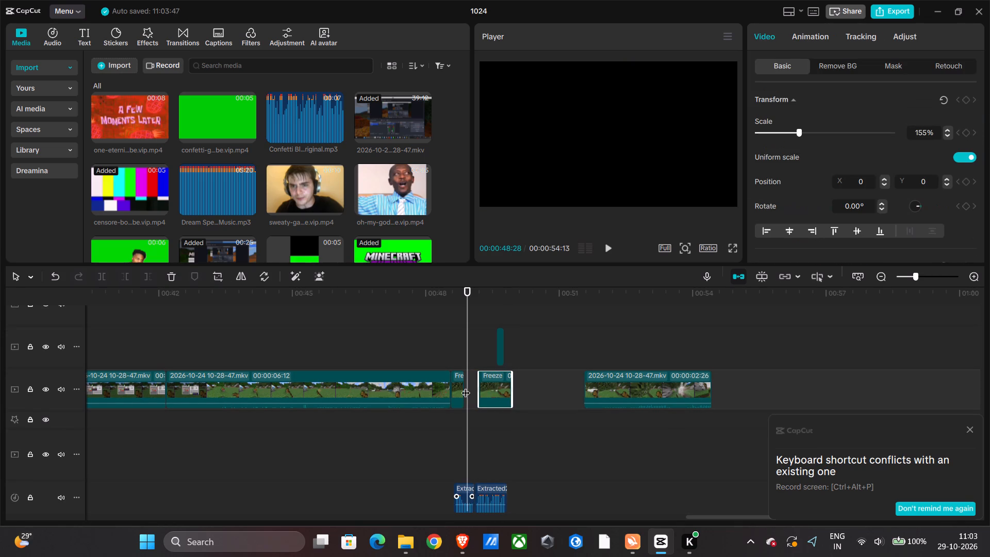
Play the freeze section to check the shifted freeze clip against the two audio pieces.
left_click(456, 386)
key("space")
key("space")
key("space")
key("space")
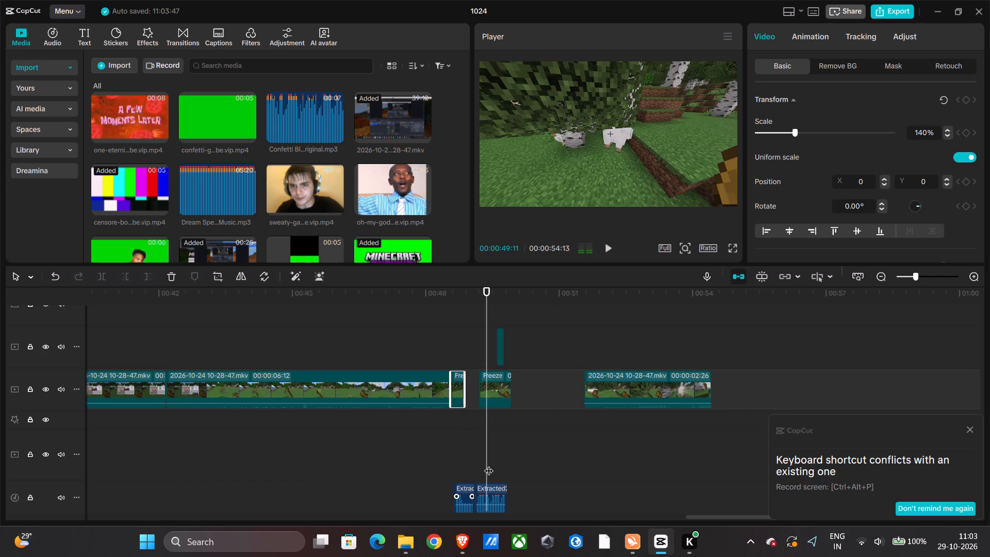
left_click(489, 464)
key("space")
key("space")
key("space")
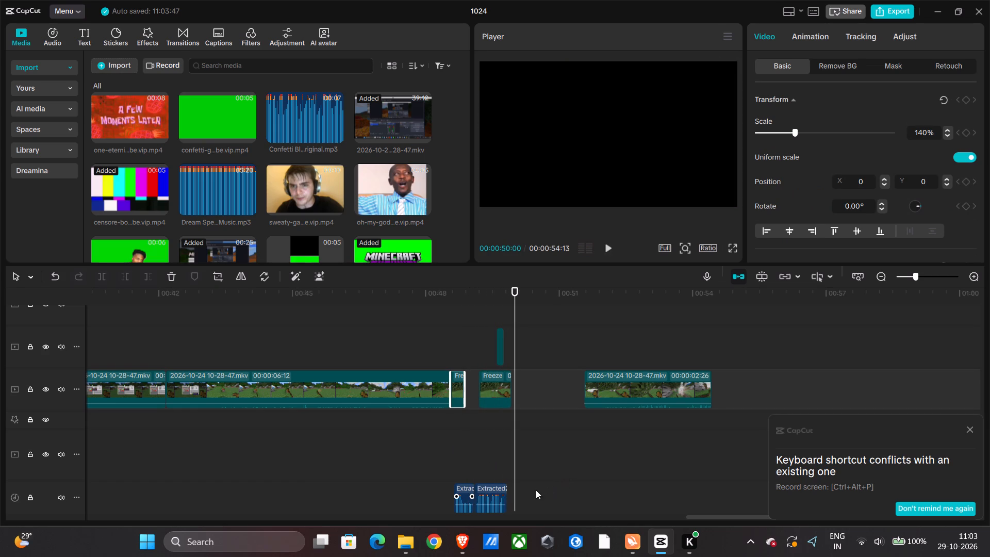
Extend the end of the first freeze clip to 00:00:49:03, where the shorter audio piece ends.
left_click(466, 501)
left_click_drag(513, 416, 471, 450)
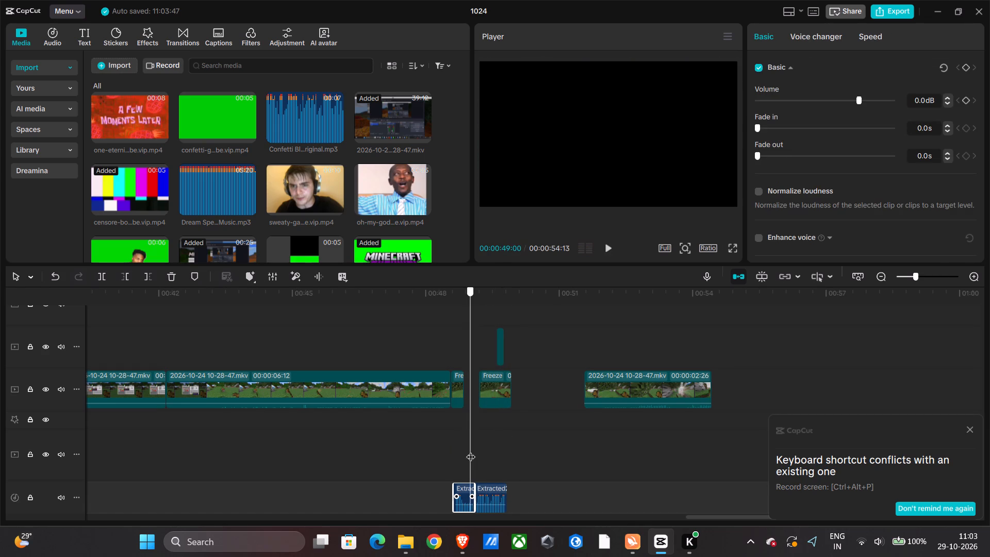
left_click_drag(471, 450, 474, 464)
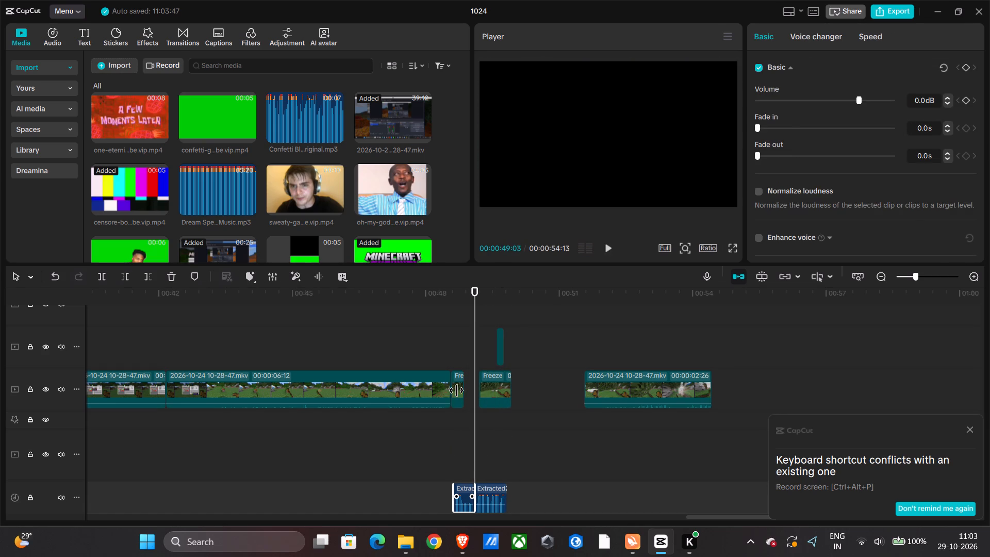
left_click(456, 390)
left_click_drag(465, 391, 472, 408)
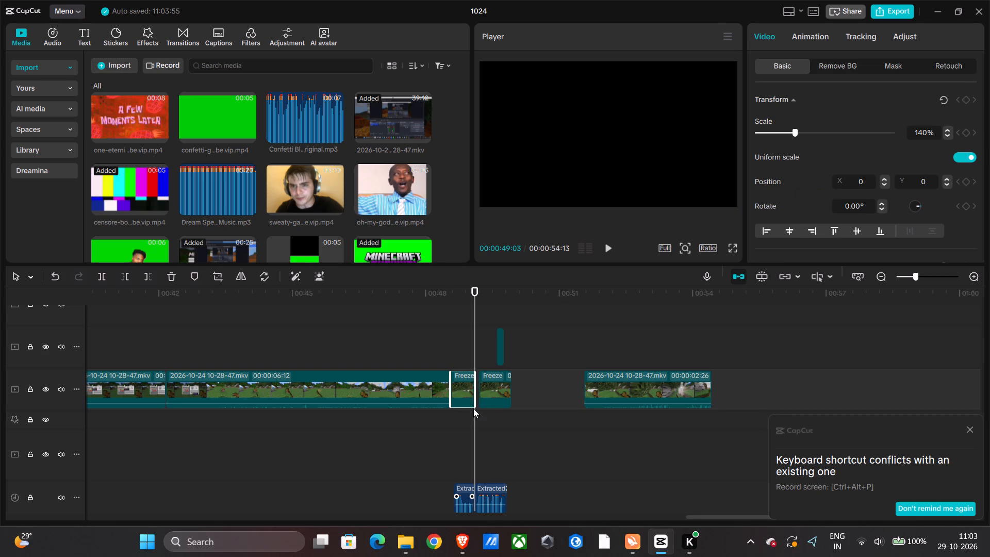
Extend the start of the second freeze clip back to 00:00:49:03 to close the gap, and play the section.
left_click(487, 390)
left_click(479, 385)
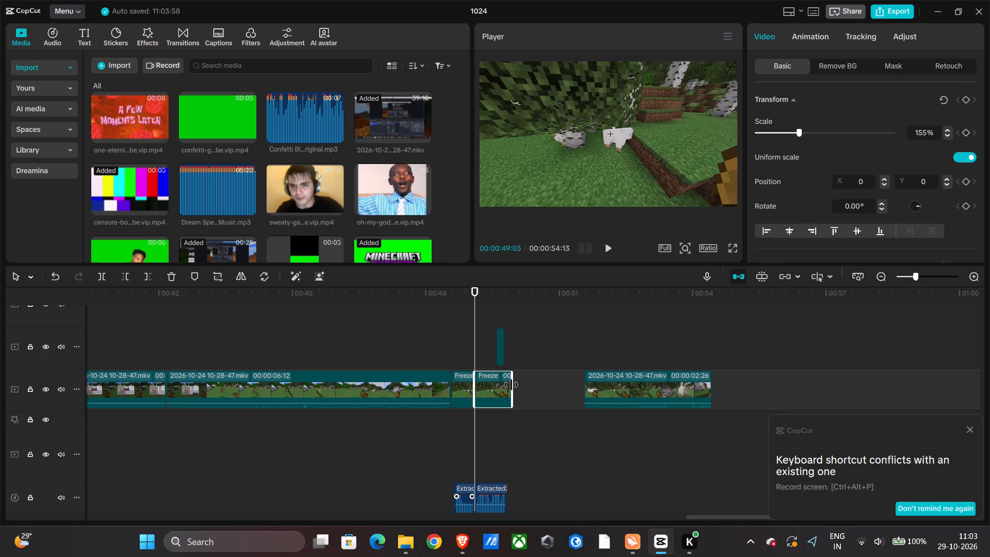
left_click(442, 354)
key("space")
key("space")
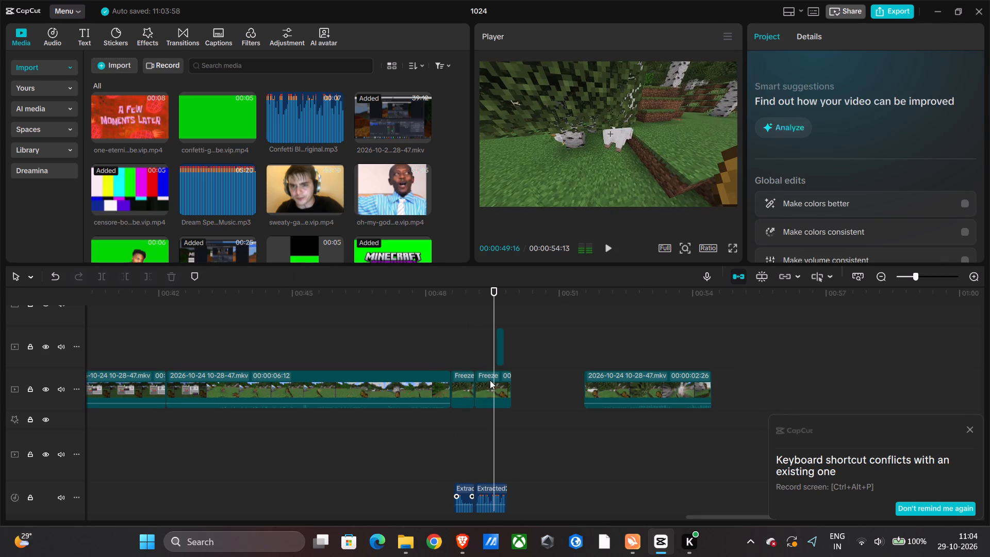
Scale the second freeze clip to 188% and play the rest of the section to check it.
left_click(492, 382)
left_click(808, 135)
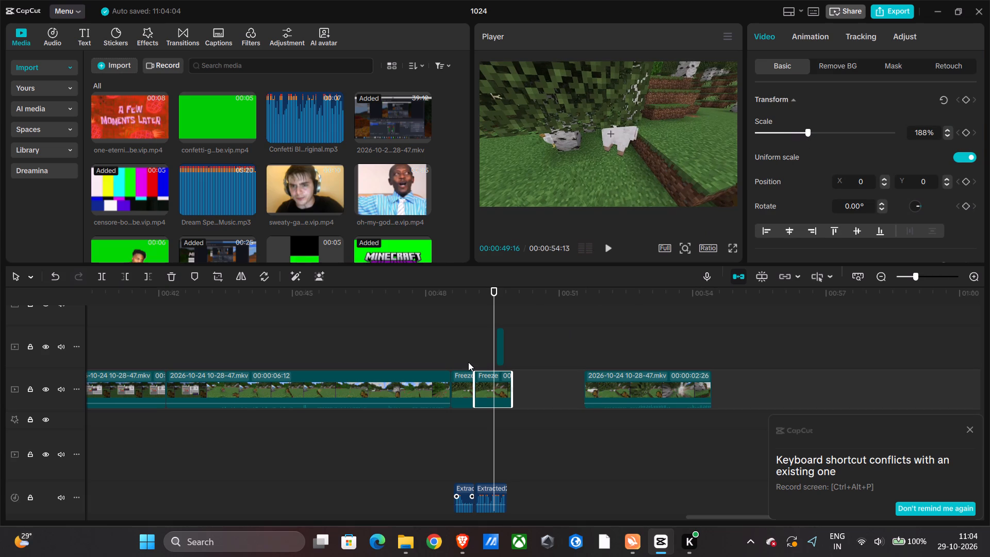
key("space")
key("space")
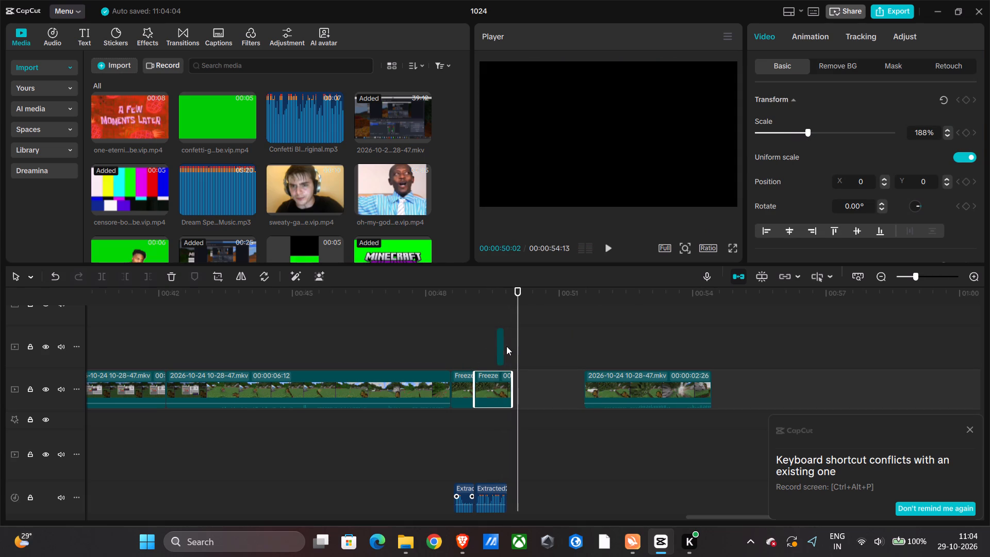
Extend the end of the short censor-board clip to line up with the end of the second freeze clip.
left_click(496, 351)
left_click(502, 346)
left_click_drag(501, 349, 507, 351)
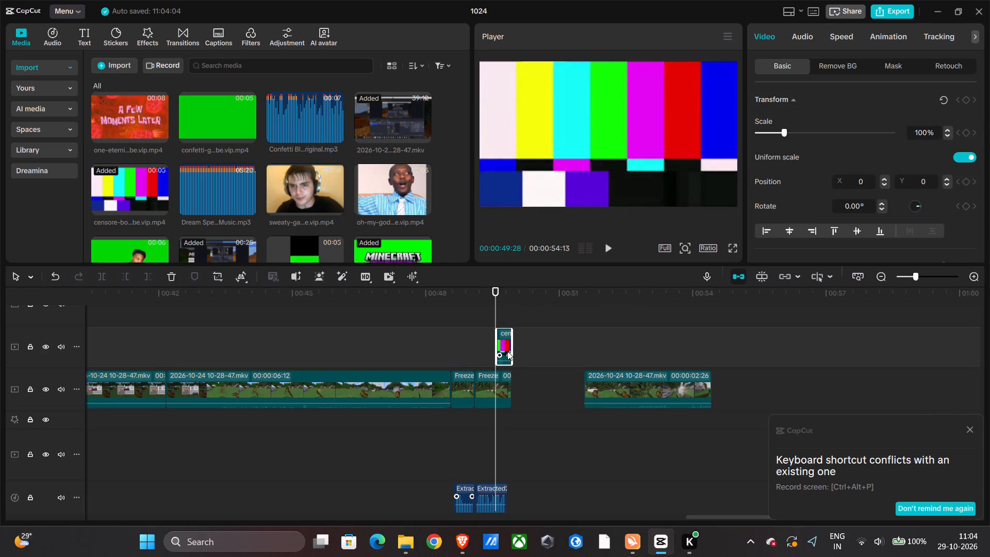
left_click_drag(507, 351, 507, 352)
Move the censor-board clip to start at about 00:00:49:25, where the longer audio piece ends, and play the section.
left_click(508, 345)
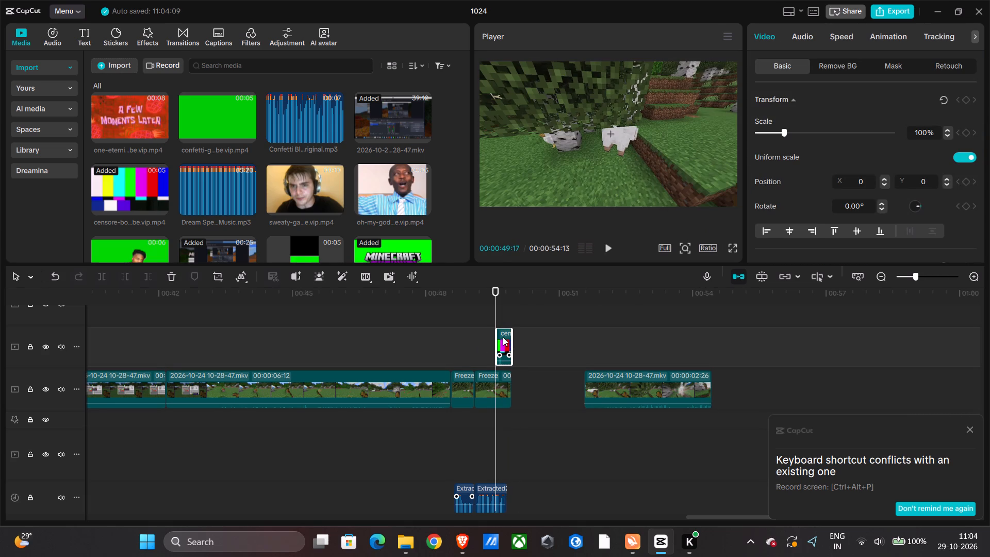
left_click_drag(502, 337, 513, 342)
key("space")
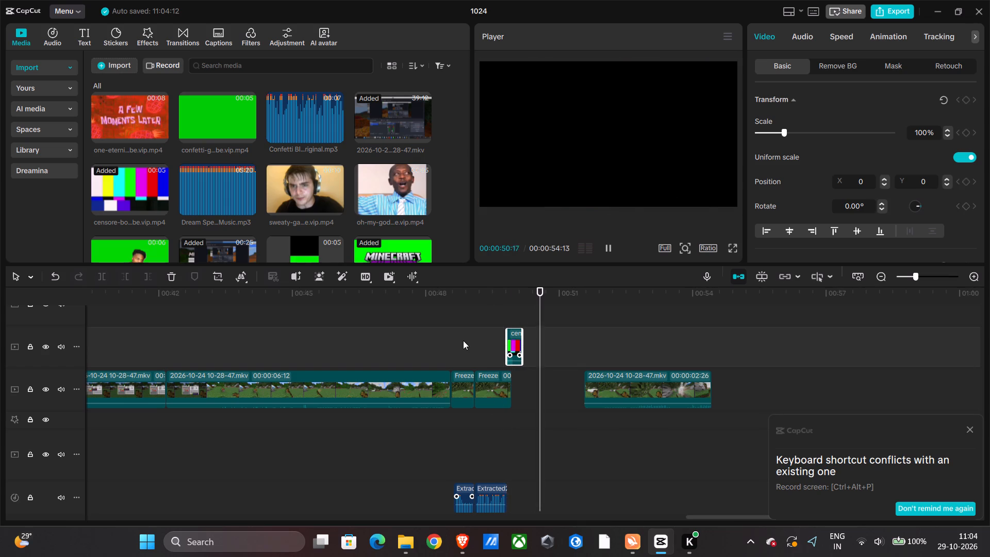
key("space")
left_click(437, 344)
key("space")
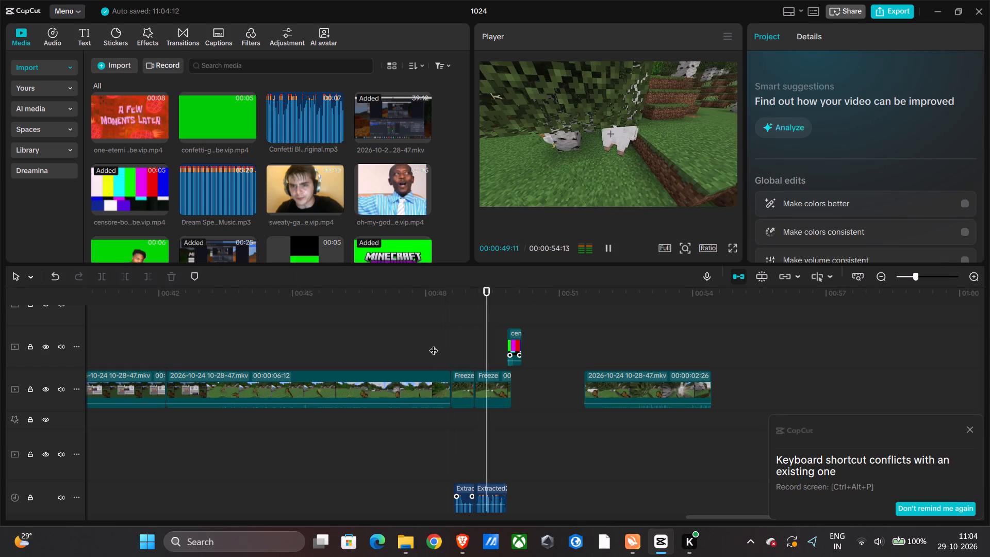
key("space")
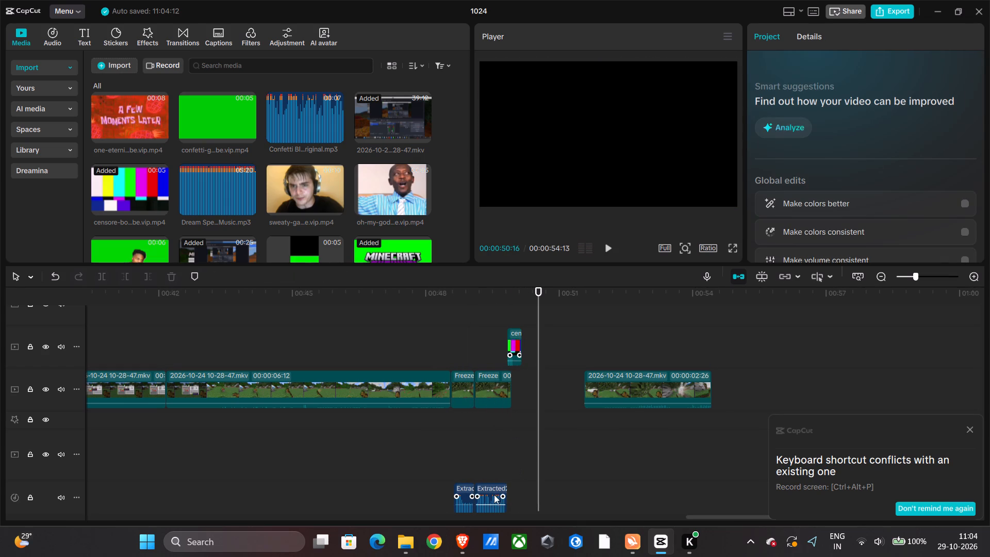
Extend the end of the longer audio piece to about 00:00:49:28, matching the second freeze clip's end, and play it back.
left_click(494, 488)
left_click(507, 489)
left_click(489, 457)
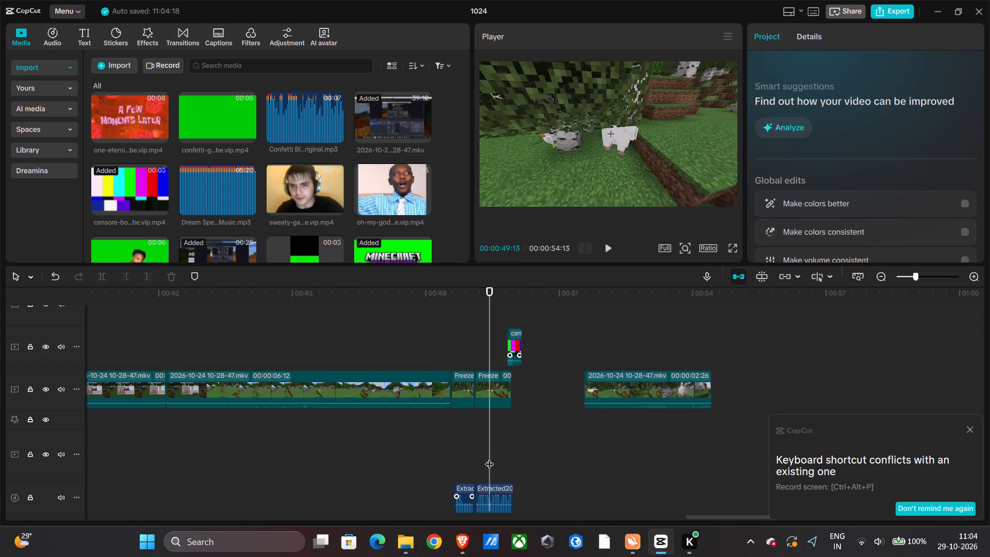
key("space")
key("space")
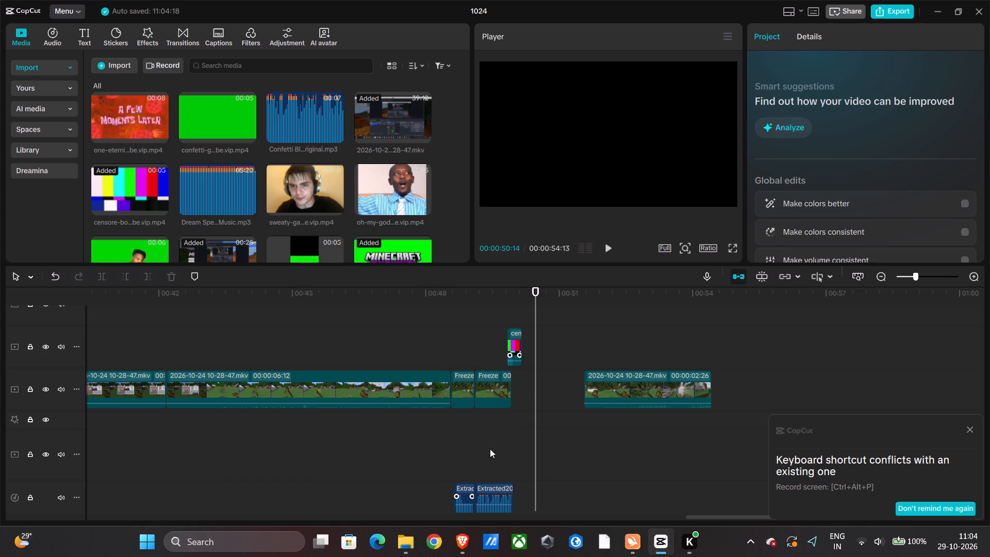
Raise the censor-board clip's audio volume to 4.7 dB.
left_click(515, 347)
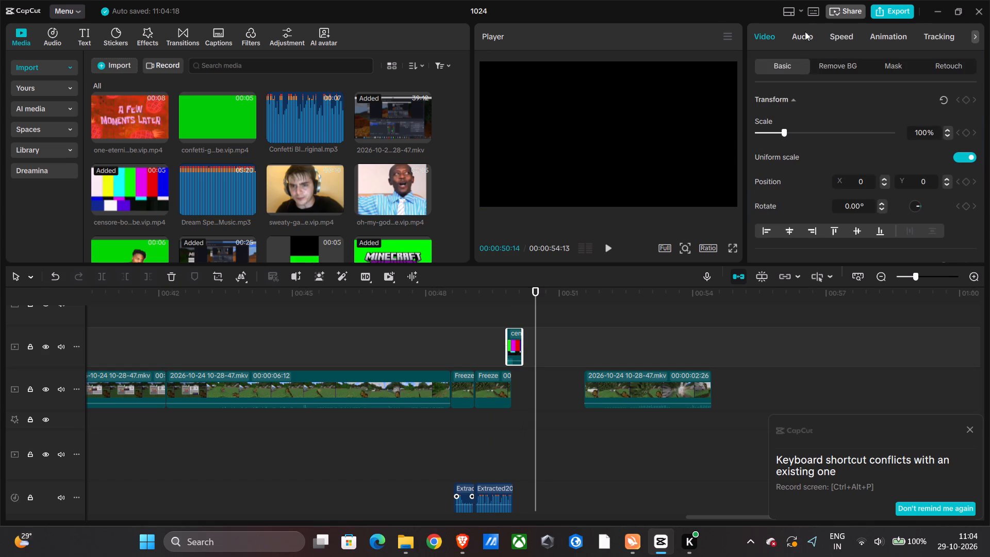
left_click(806, 34)
left_click(798, 39)
scroll(789, 186, "down", 2)
scroll(789, 186, "up", 2)
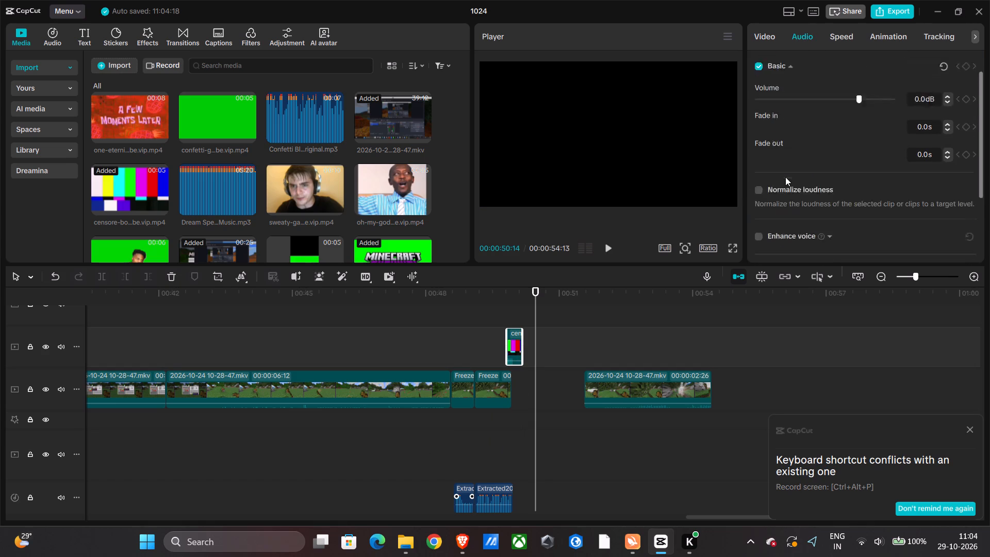
scroll(785, 177, "up", 1)
left_click(860, 132)
left_click(864, 129)
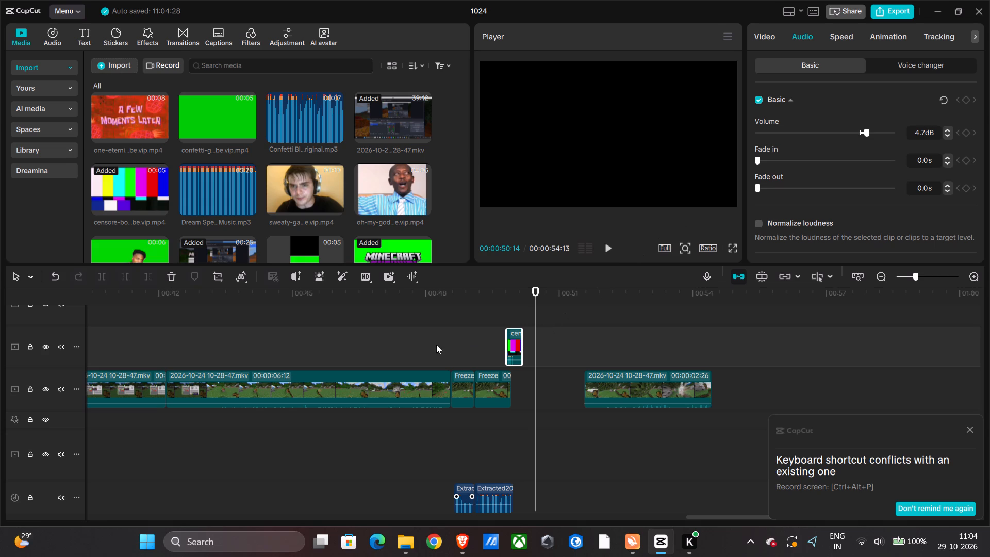
Move the last gameplay clip earlier to start where the censor-board clip ends, at about 00:00:50:04, and play the section.
left_click_drag(619, 374, 555, 372)
left_click(486, 354)
key("space")
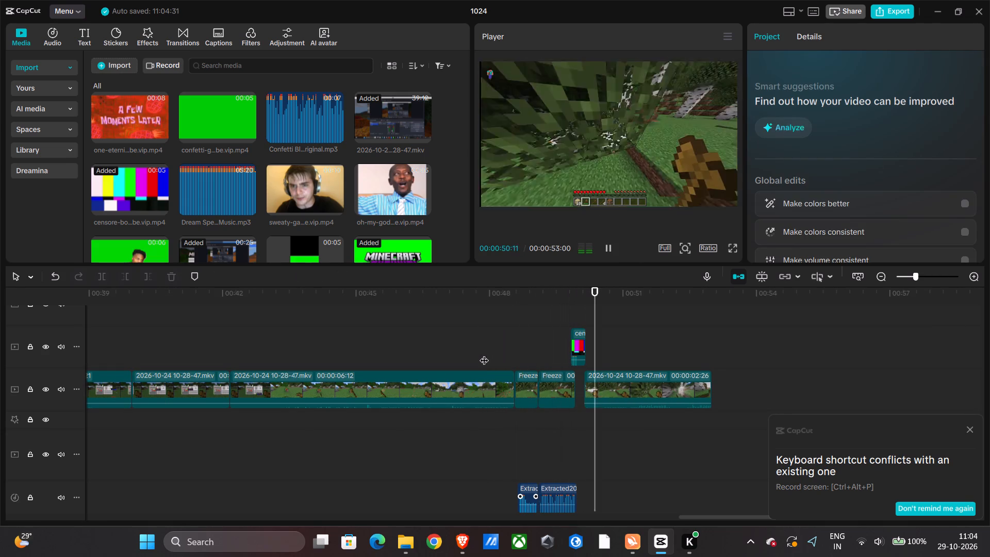
left_click(298, 347)
left_click_drag(240, 350, 240, 355)
left_click(239, 358)
left_click(235, 356)
left_click(230, 352)
key("space")
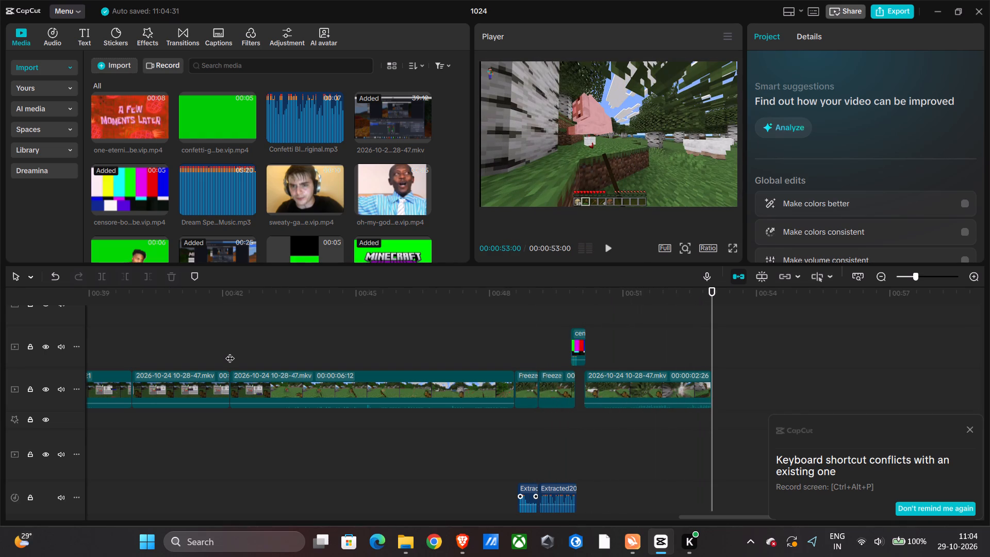
Paste the copied remaining clips and audio at the end of the last gameplay clip, at 00:00:53:00.
scroll(664, 232, "down", 19)
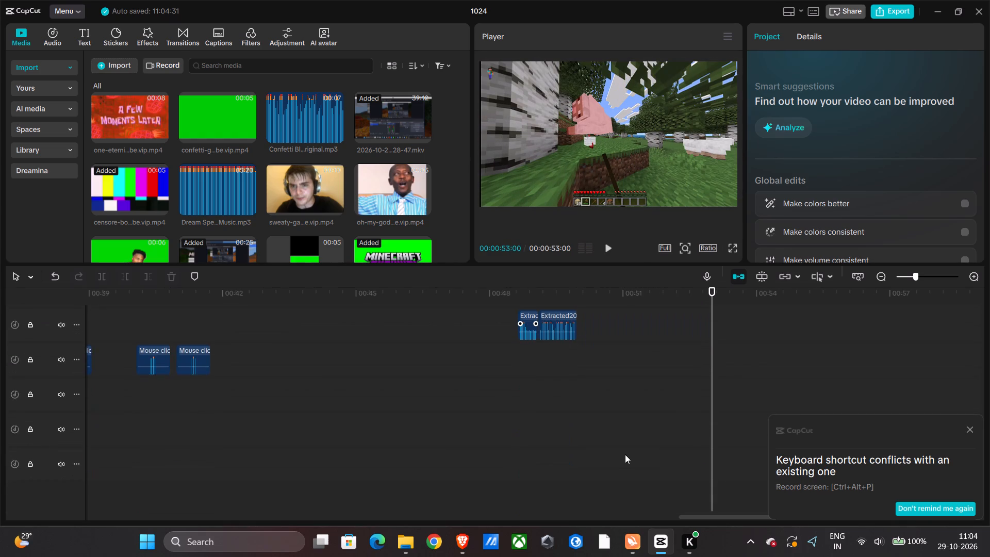
scroll(625, 454, "down", 5)
scroll(625, 454, "up", 17)
scroll(624, 450, "down", 4)
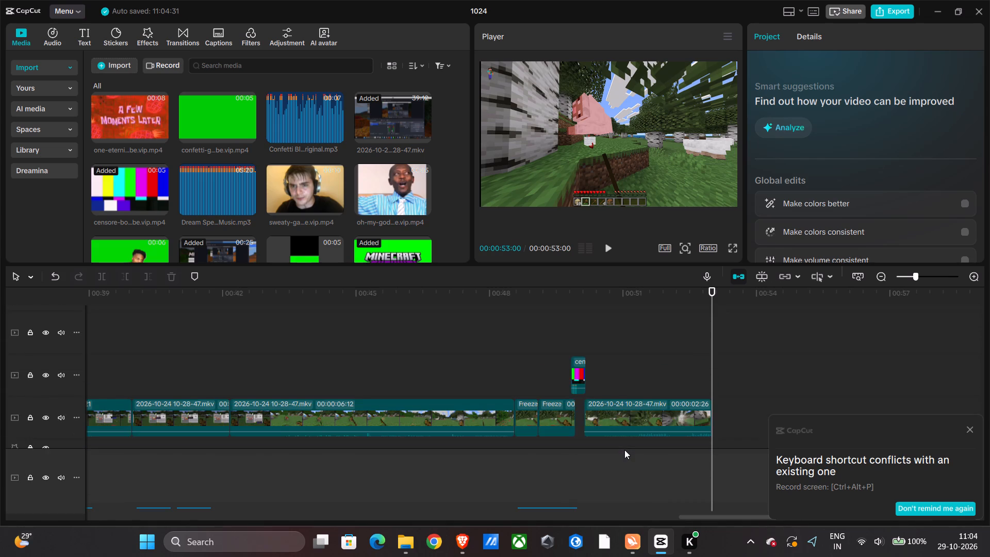
scroll(624, 450, "down", 3)
scroll(624, 450, "up", 3)
scroll(624, 450, "down", 4)
scroll(624, 450, "up", 5)
scroll(624, 450, "down", 5)
scroll(624, 449, "up", 3)
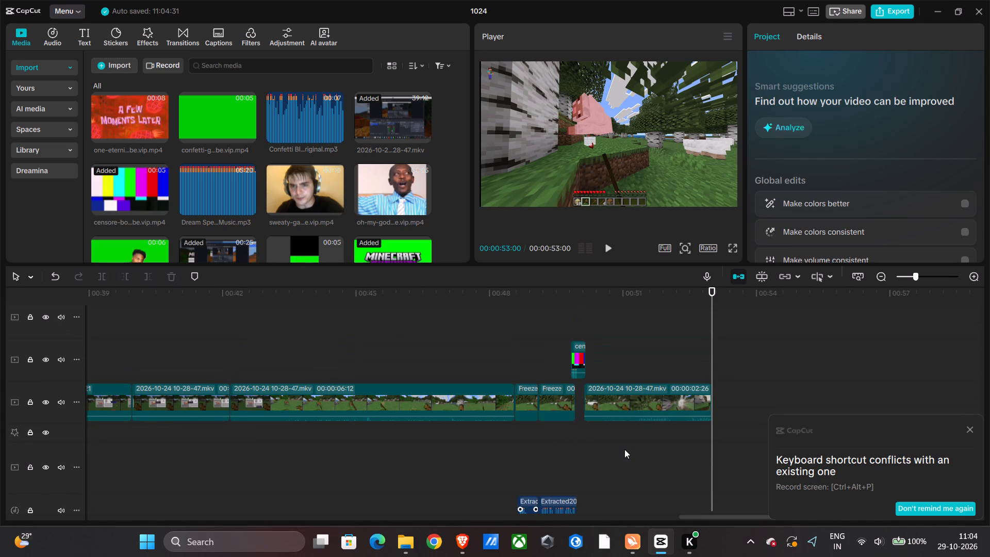
scroll(624, 449, "up", 4)
scroll(624, 449, "down", 4)
key("ctrl+v")
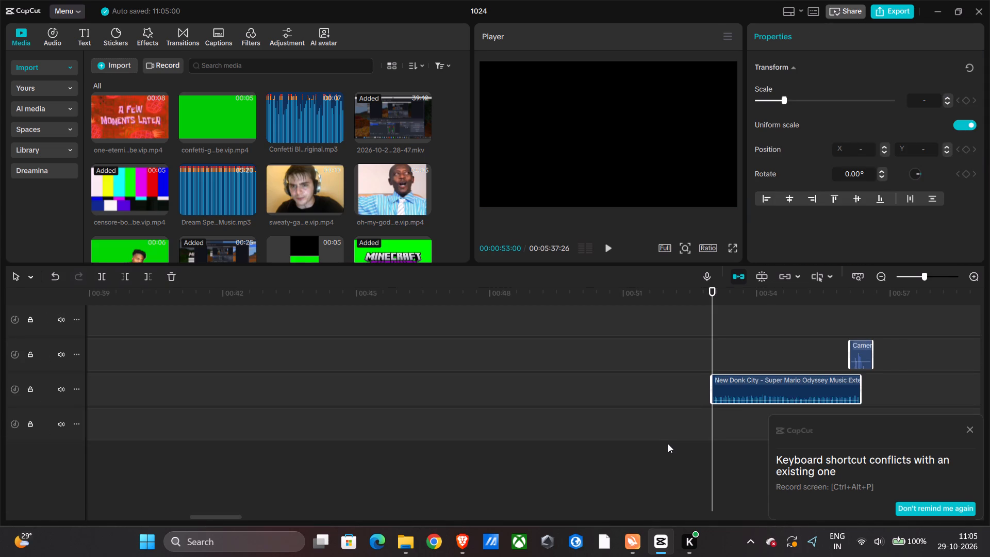
left_click(668, 444)
Play the edited video full screen from the beginning to review it.
scroll(668, 444, "up", 5)
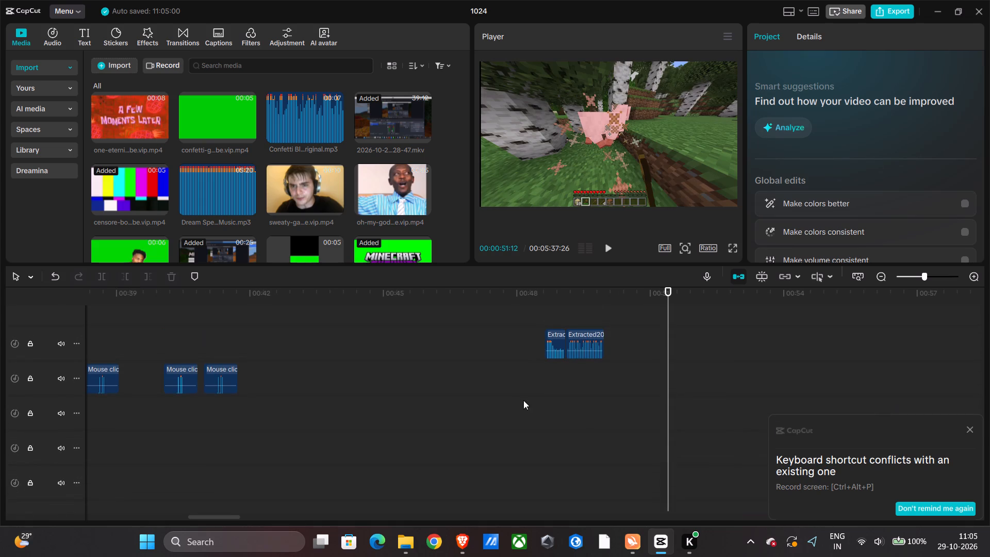
left_click(523, 400)
left_click_drag(523, 400, 0, 404)
scroll(0, 404, "up", 1)
scroll(826, 293, "up", 1)
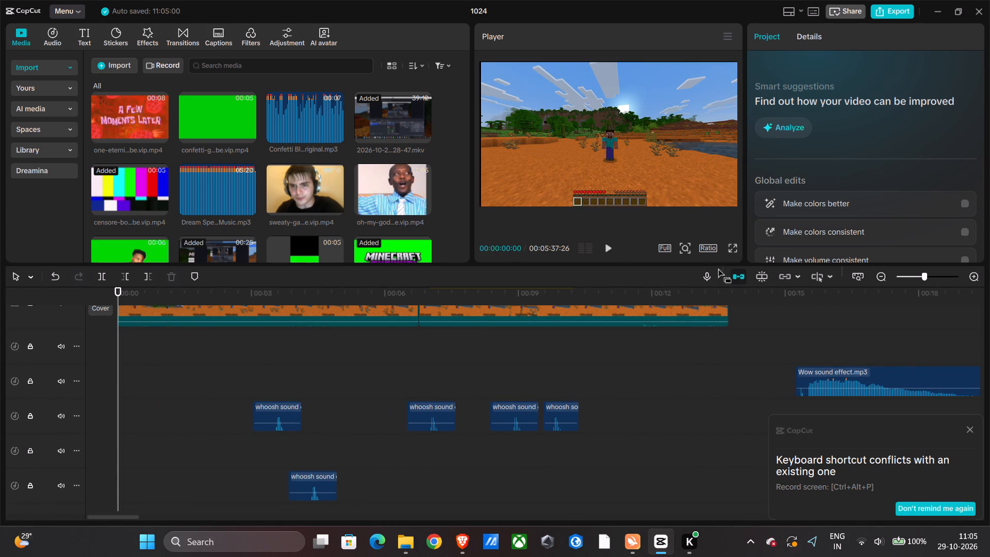
left_click(704, 361)
left_click_drag(704, 361, 989, 365)
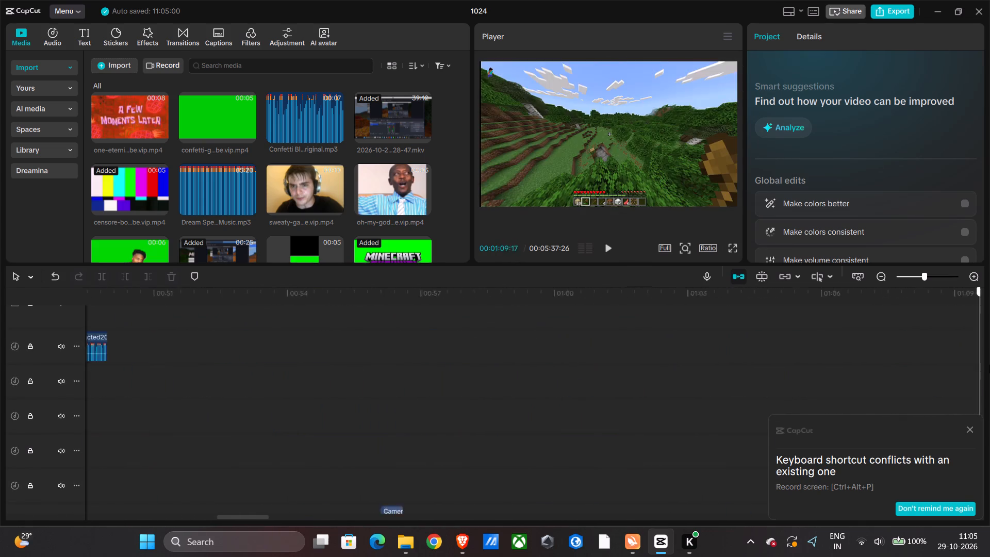
left_click_drag(989, 365, 0, 348)
left_click(733, 248)
key("space")
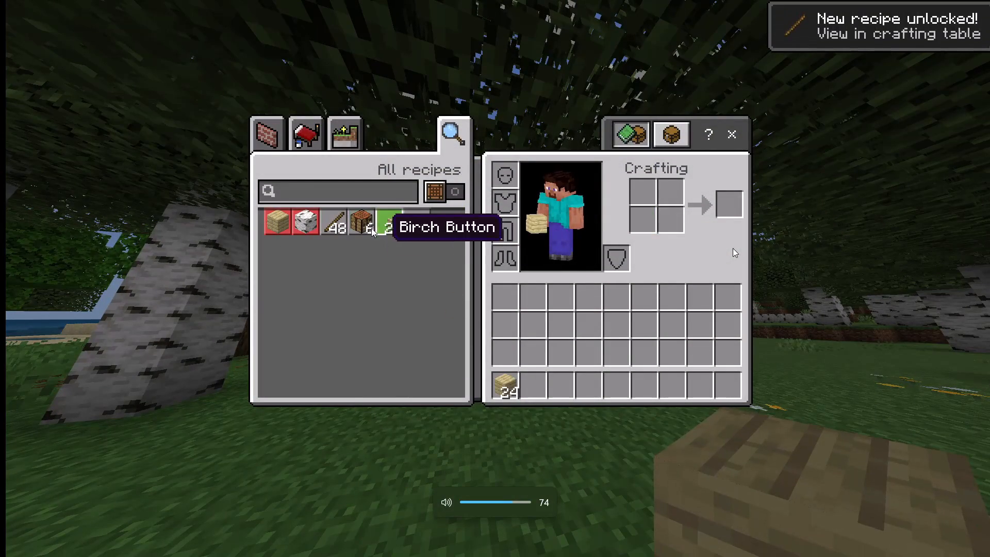
key("Escape")
key("space")
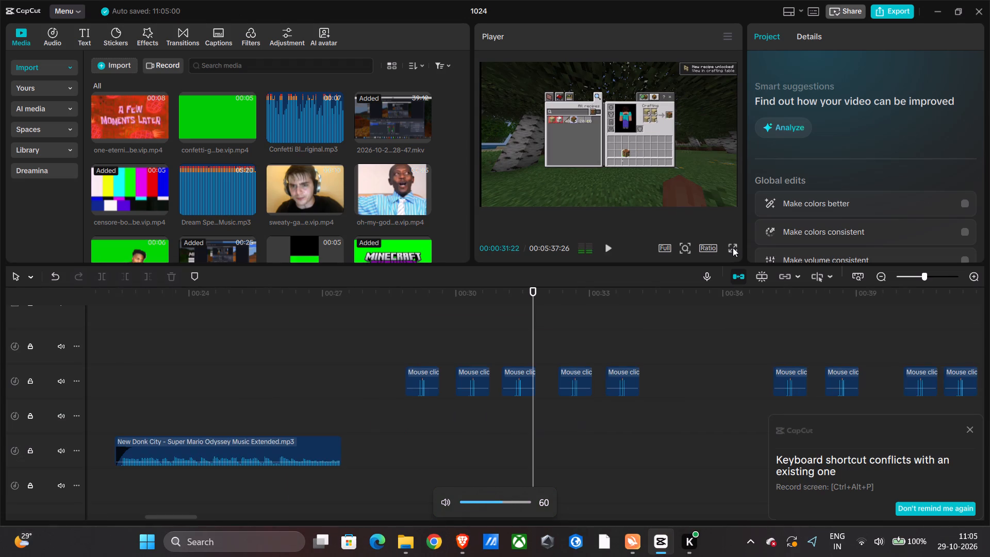
Replay the tree-chopping section from about 00:00:22 to check the New Donk City music and the sounds around it.
scroll(447, 485, "down", 1)
scroll(427, 407, "up", 2)
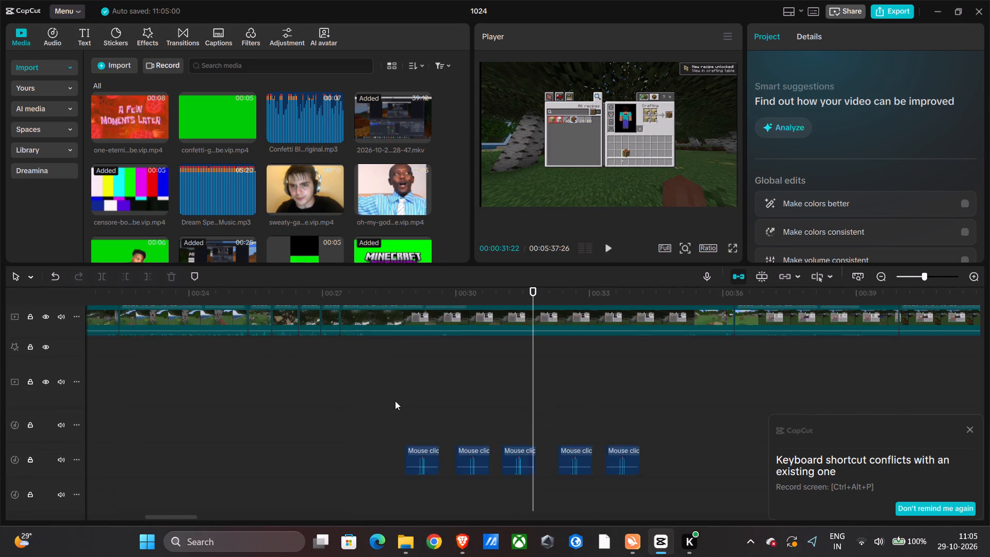
scroll(395, 401, "up", 1)
left_click(252, 401)
key("space")
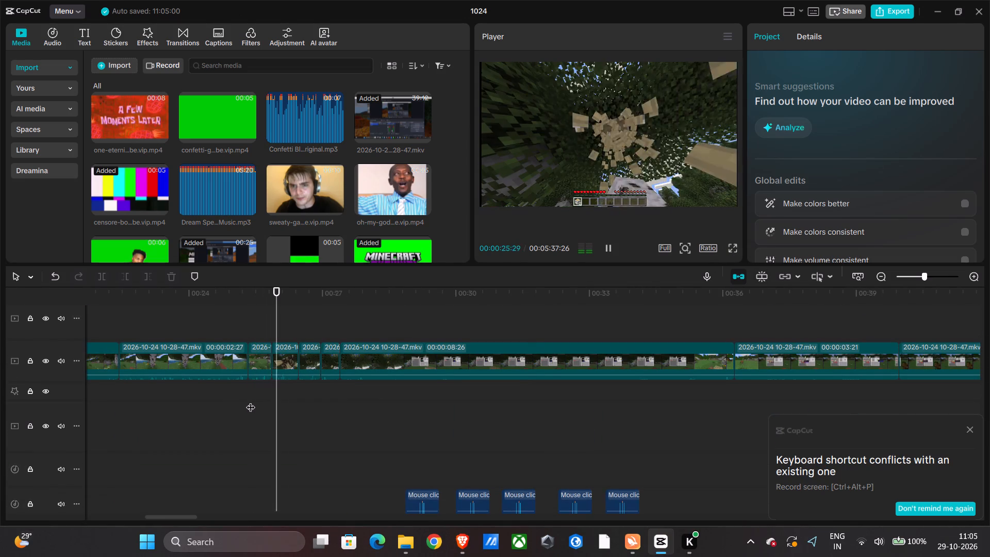
scroll(251, 401, "down", 1)
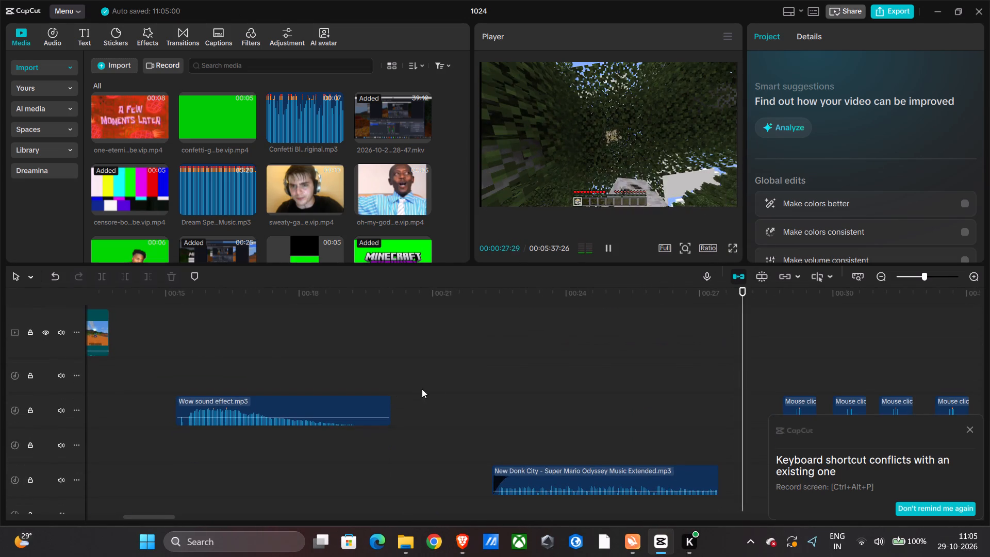
scroll(422, 389, "down", 1)
left_click(467, 384)
key("space")
scroll(467, 384, "up", 1)
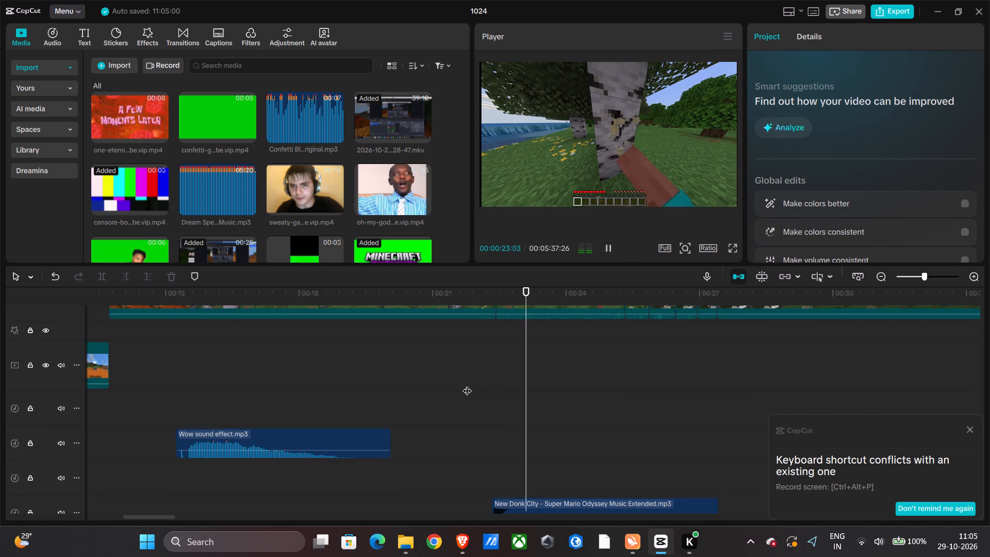
scroll(467, 384, "up", 1)
scroll(497, 395, "down", 1)
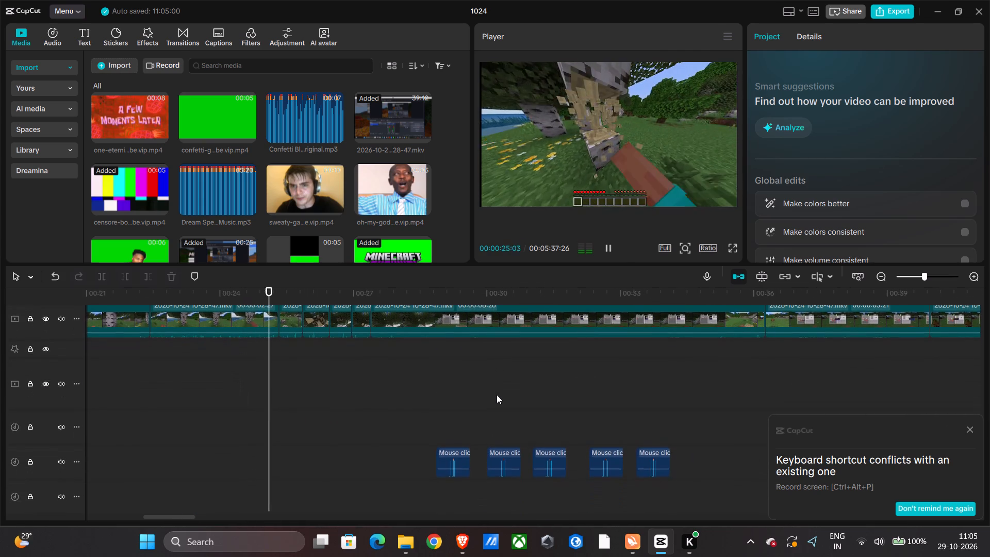
scroll(497, 395, "down", 1)
scroll(497, 395, "up", 3)
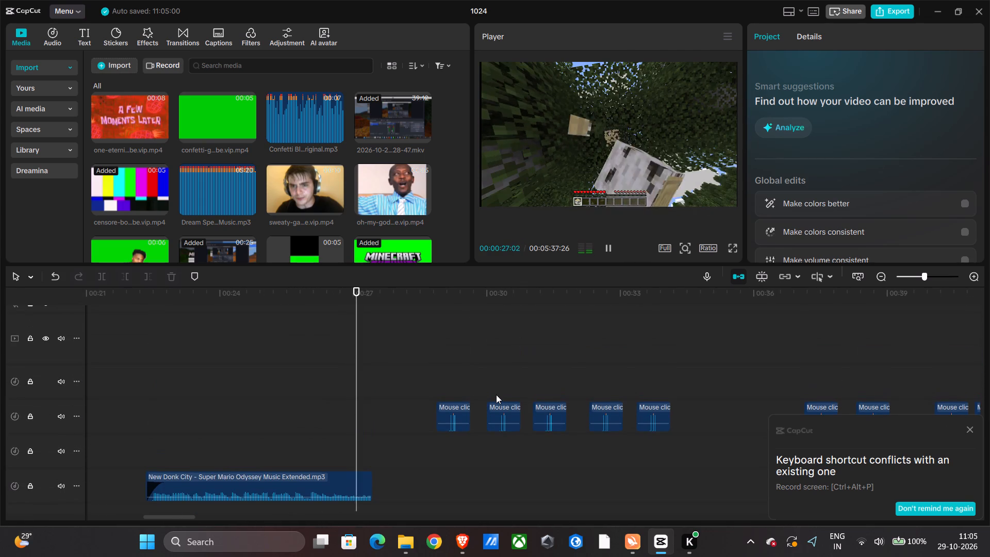
Watch the following section full screen through the sheep moment into the pasted clips, and stop at about 00:00:55.
left_click(733, 253)
left_click(731, 248)
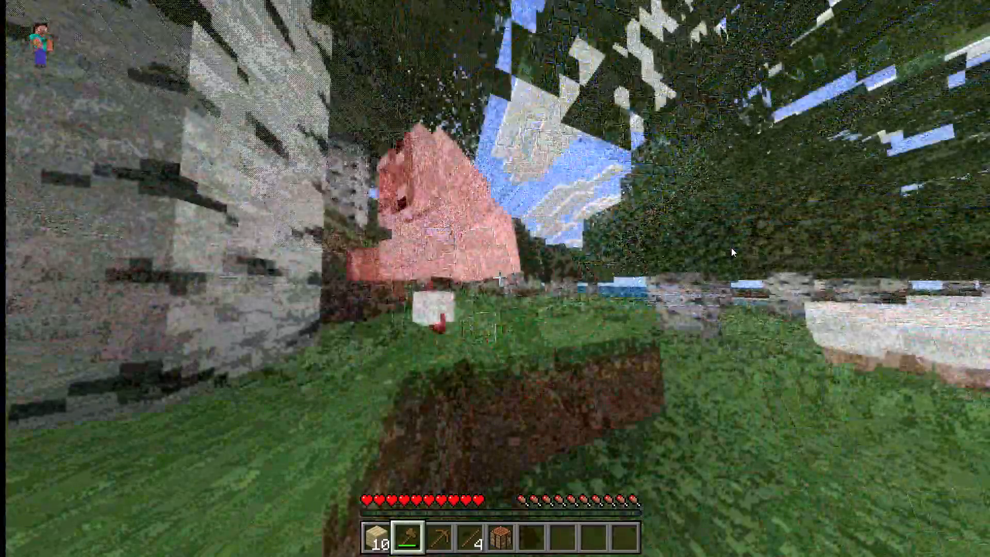
key("Escape")
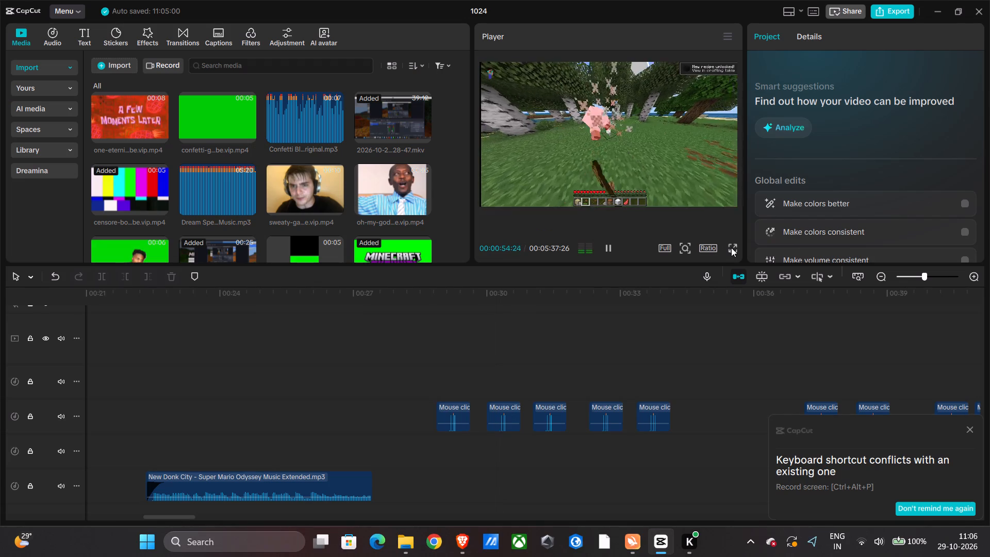
key("space")
Play the gap between the 00:00:02:26 gameplay clip and the pasted gameplay clips.
scroll(405, 389, "up", 2)
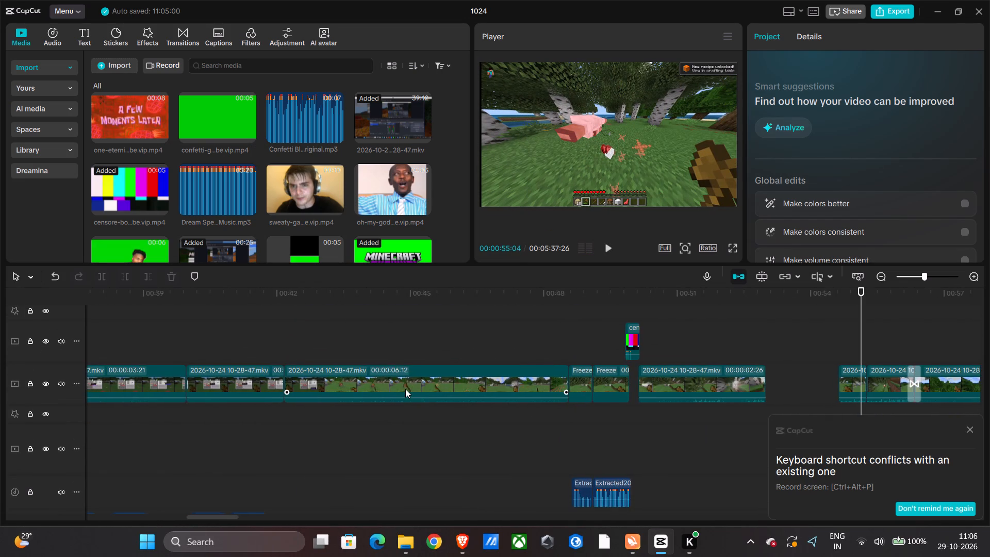
left_click(453, 413)
key("space")
key("space")
key("space")
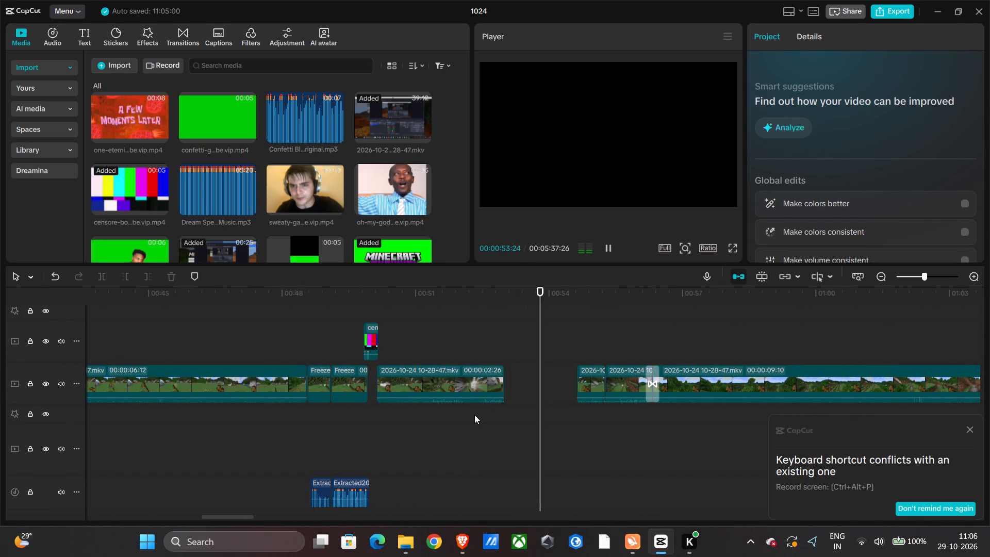
key("space")
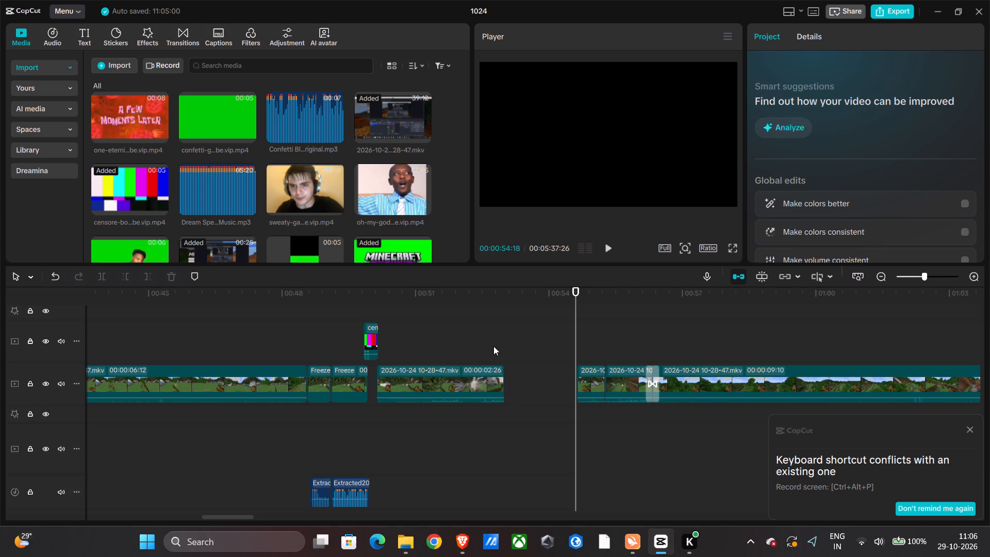
Examine the picture and the audio tracks around 00:00:52 to 00:00:53, just before the pasted New Donk City music.
scroll(544, 346, "up", 1)
scroll(533, 381, "down", 5)
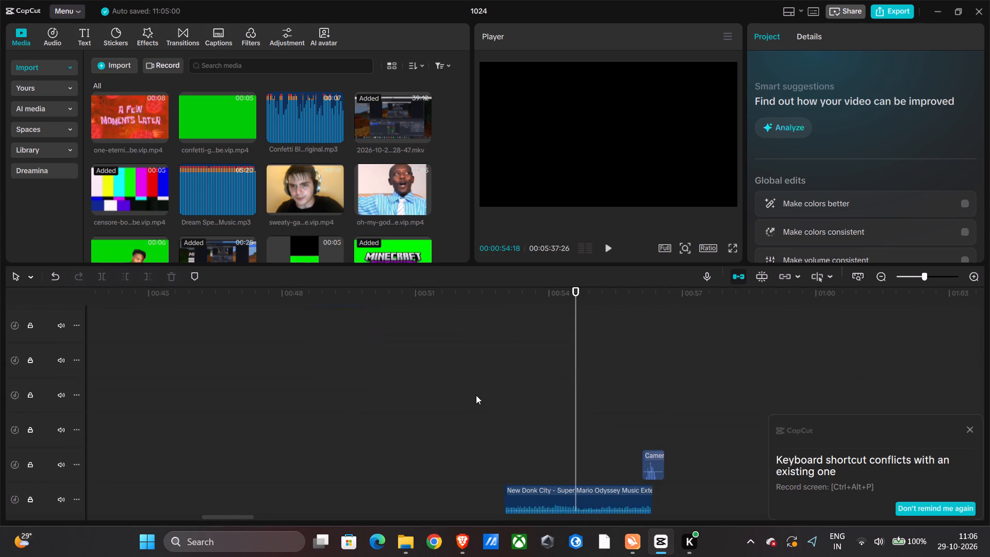
scroll(476, 395, "down", 1)
left_click(477, 398)
key("space")
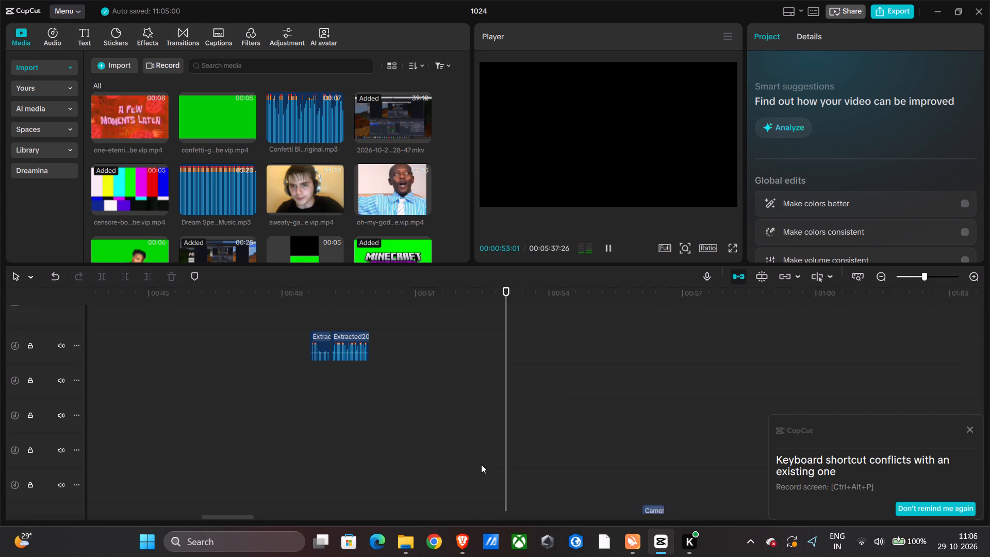
scroll(481, 464, "down", 2)
key("space")
left_click(482, 404)
scroll(482, 404, "up", 2)
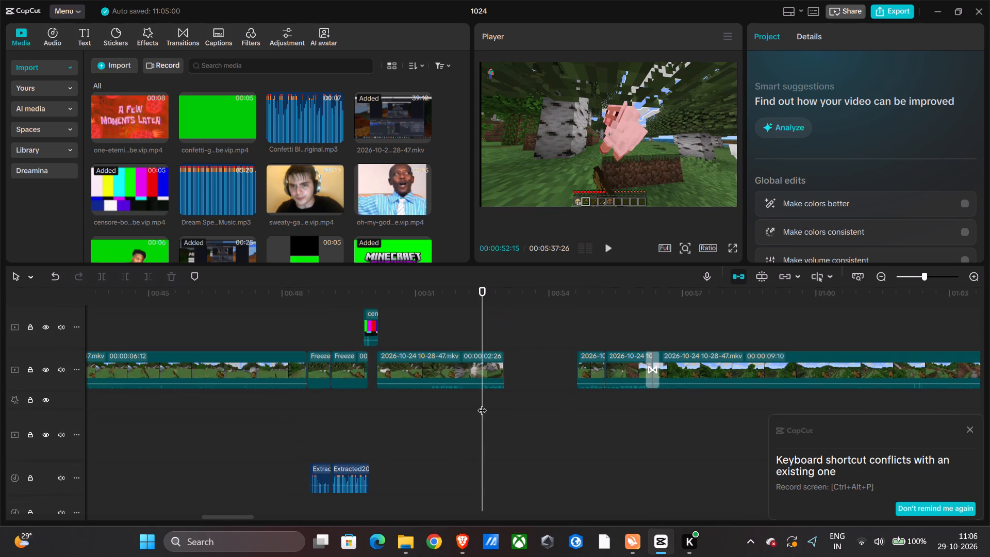
scroll(482, 404, "up", 1)
left_click(483, 396)
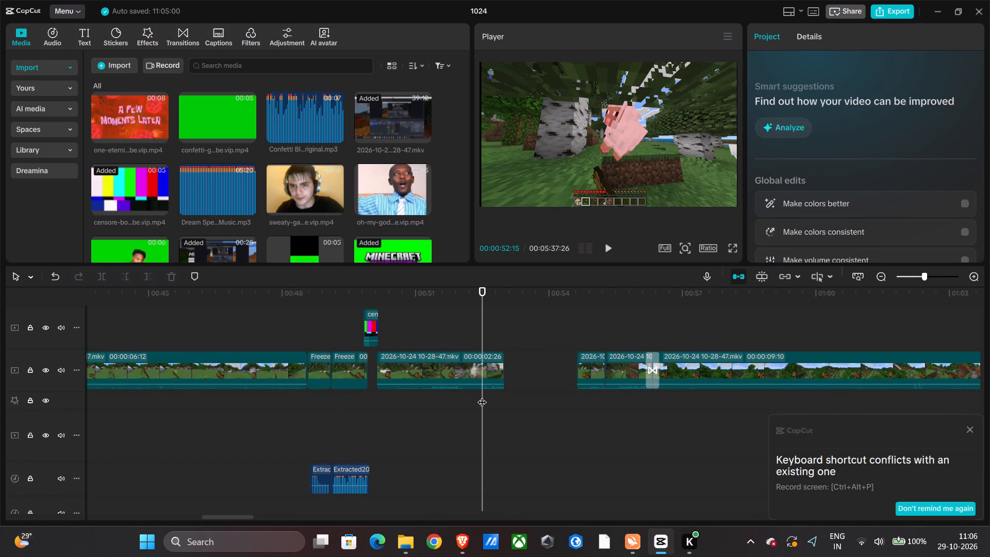
left_click(468, 399)
key("space")
key("space")
key("space")
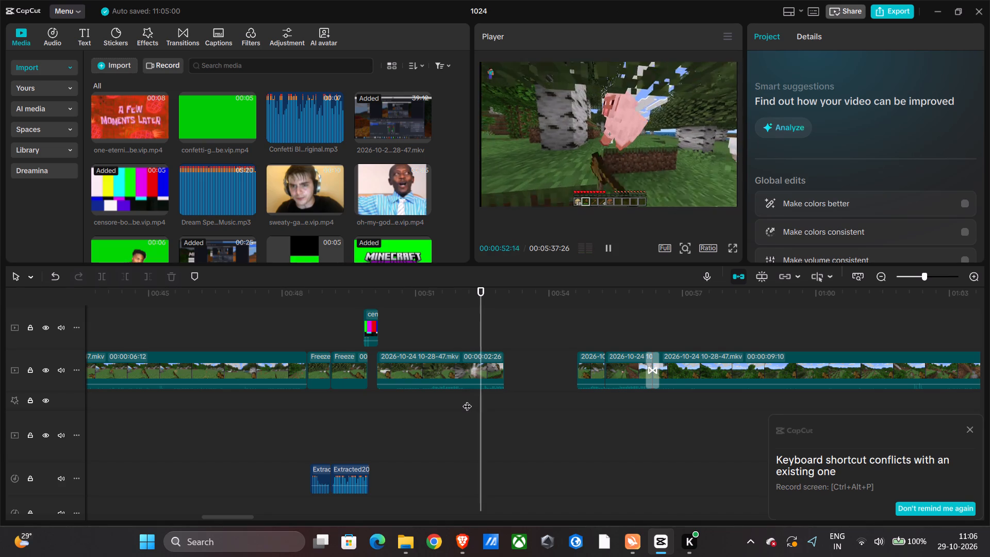
key("space")
Select every video, overlay and audio clip after the gap through the project's end, and move them together to meet the 00:00:02:26 gameplay clip.
scroll(516, 455, "down", 6)
scroll(543, 427, "up", 1)
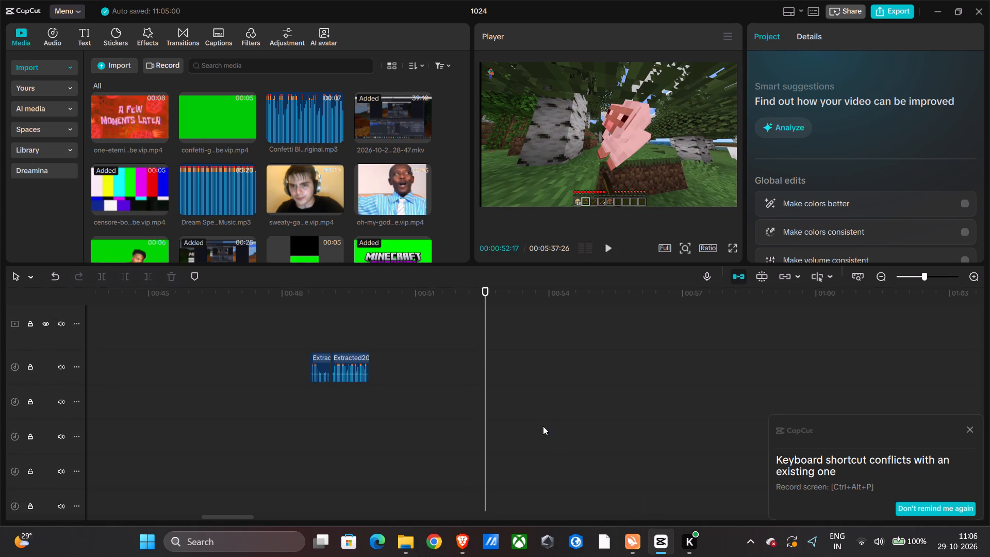
scroll(543, 426, "up", 2)
scroll(506, 325, "up", 5)
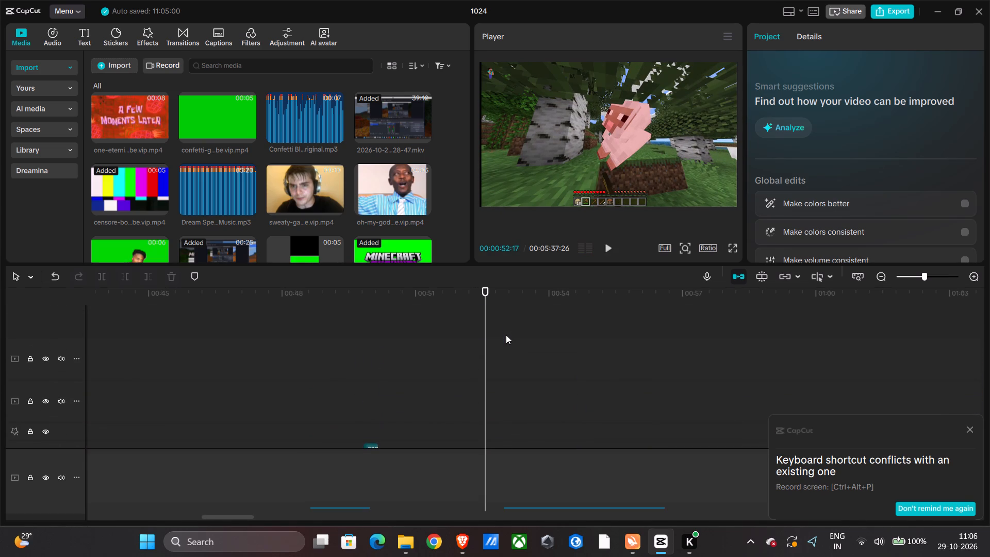
left_click_drag(506, 335, 731, 556)
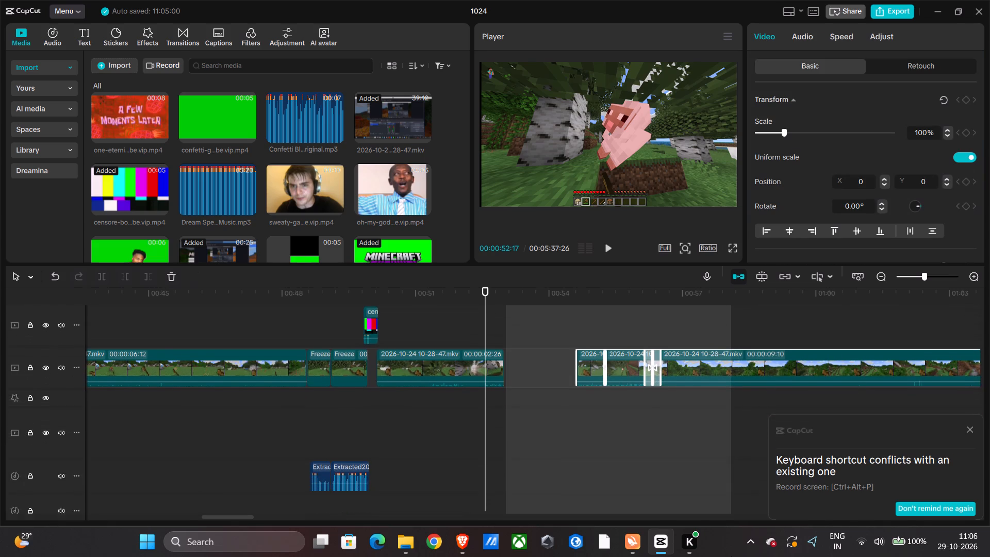
left_click_drag(731, 556, 729, 556)
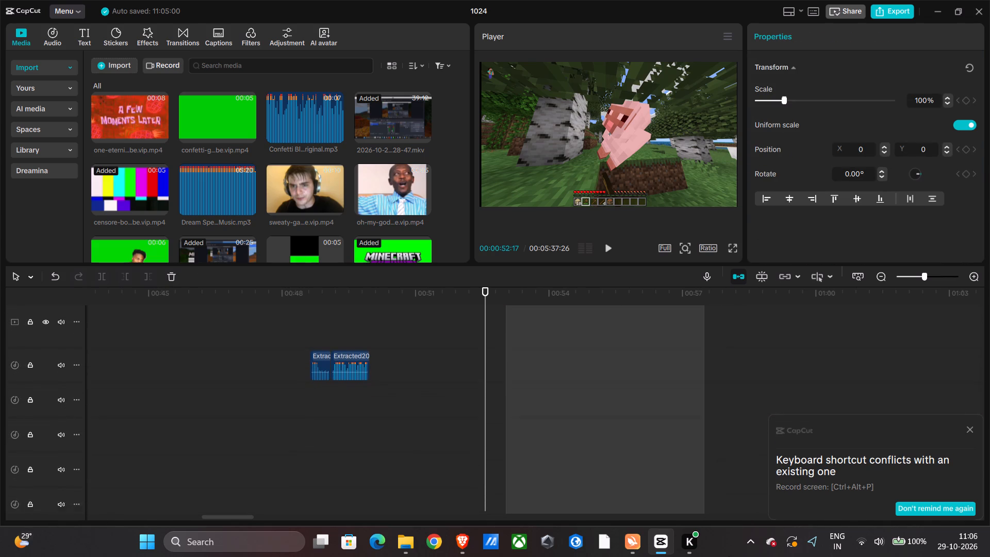
left_click_drag(729, 556, 621, 545)
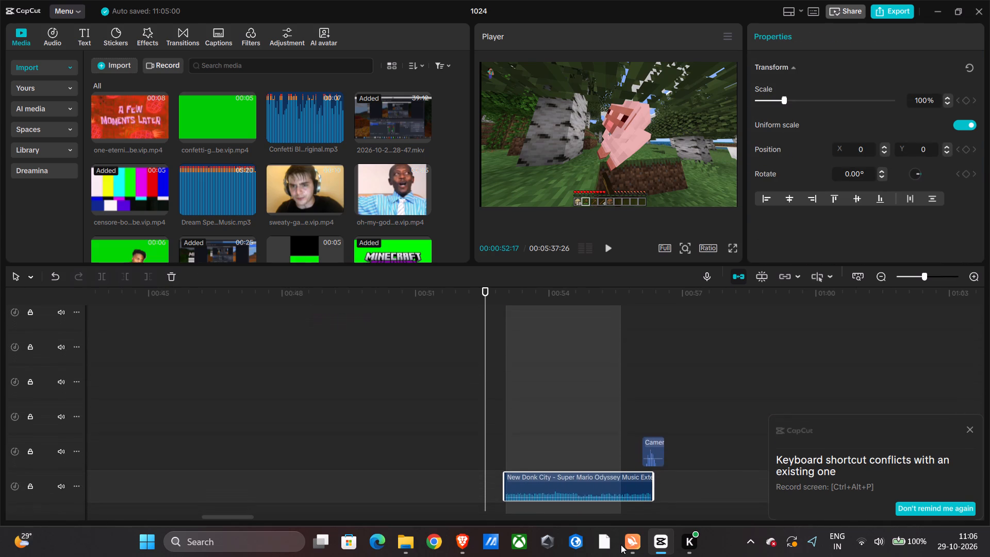
left_click_drag(621, 545, 989, 556)
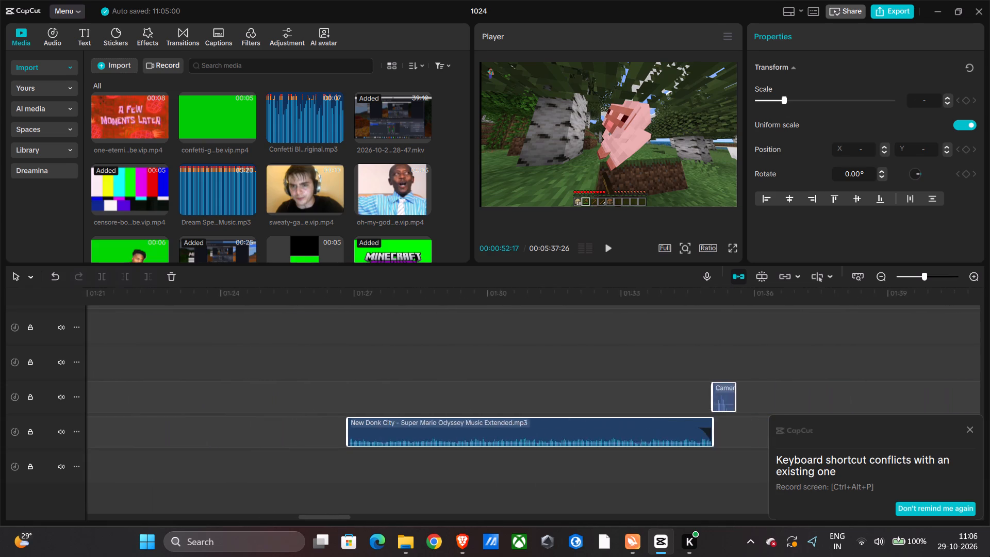
left_click_drag(989, 556, 986, 556)
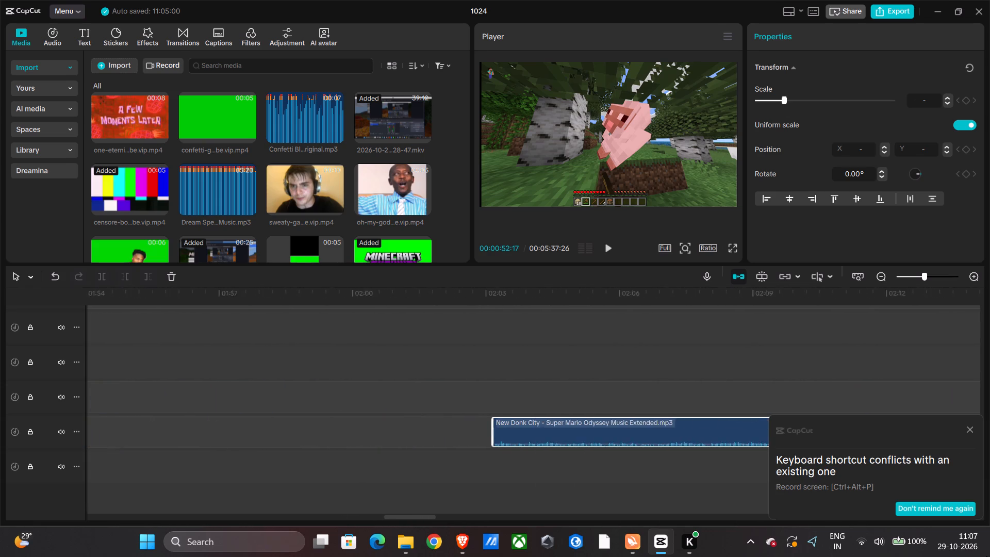
left_click_drag(986, 556, 981, 556)
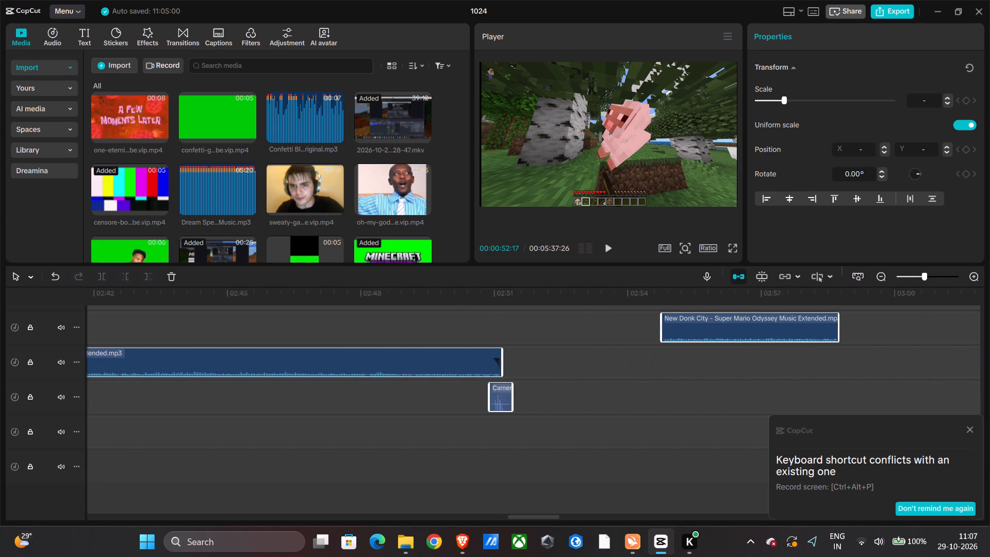
left_click_drag(981, 556, 979, 556)
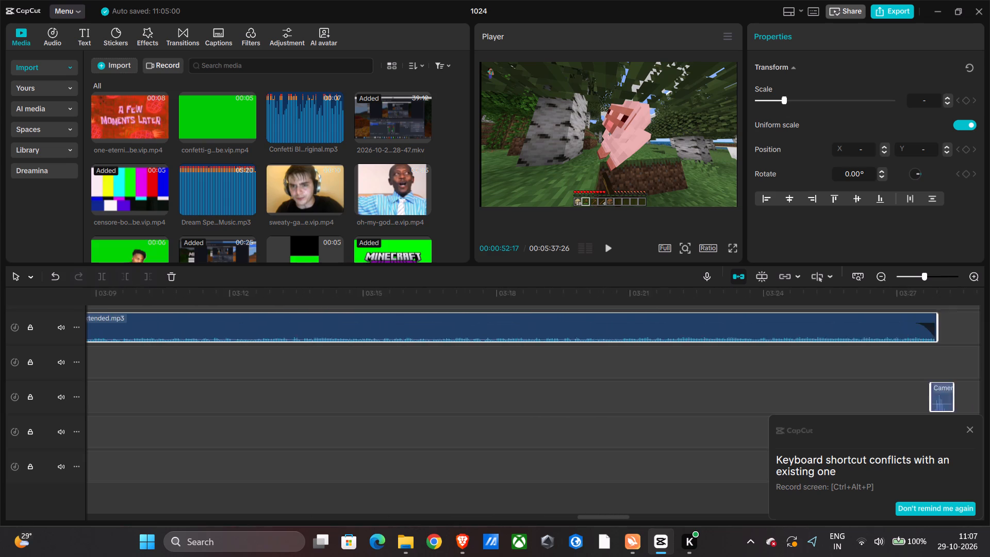
left_click_drag(979, 556, 835, 551)
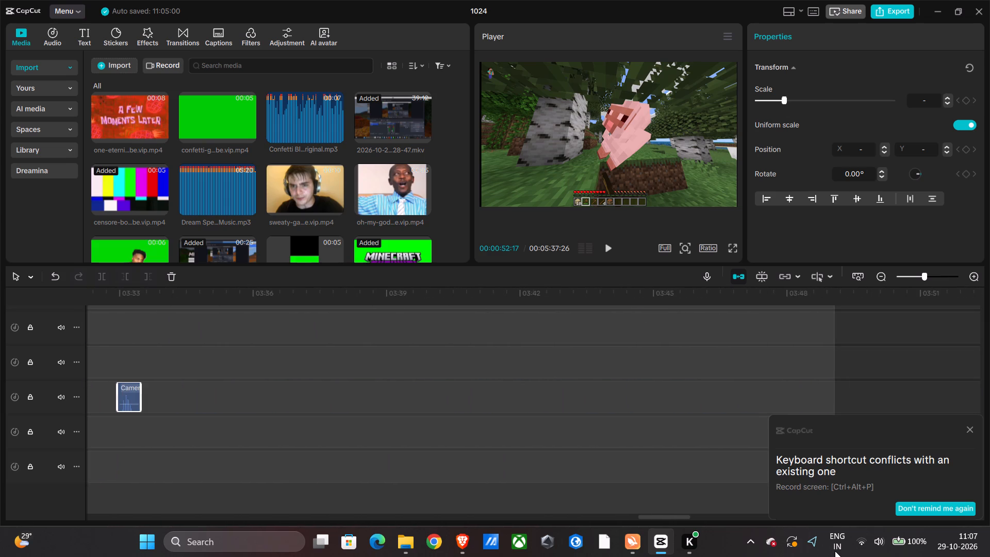
left_click_drag(835, 551, 989, 522)
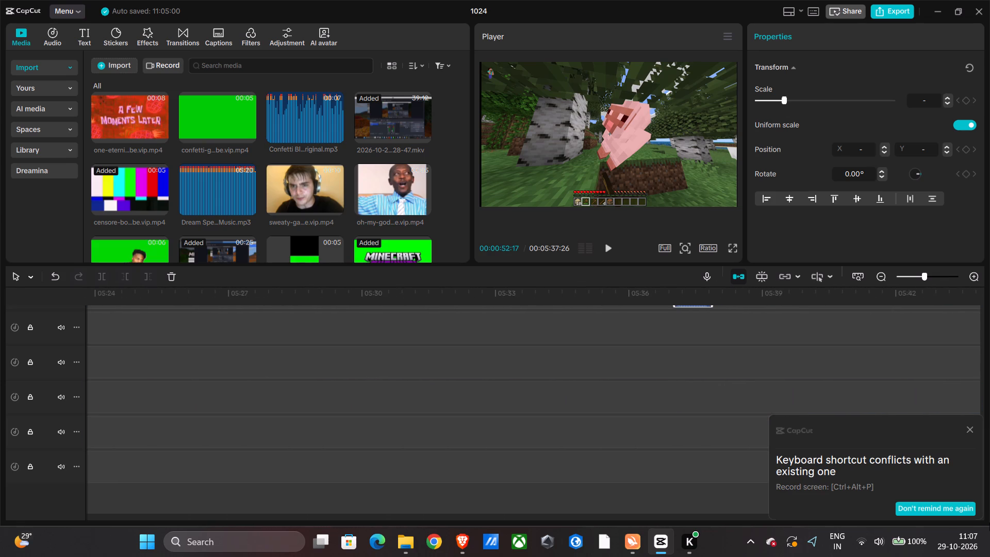
left_click_drag(989, 522, 989, 525)
scroll(554, 411, "up", 4)
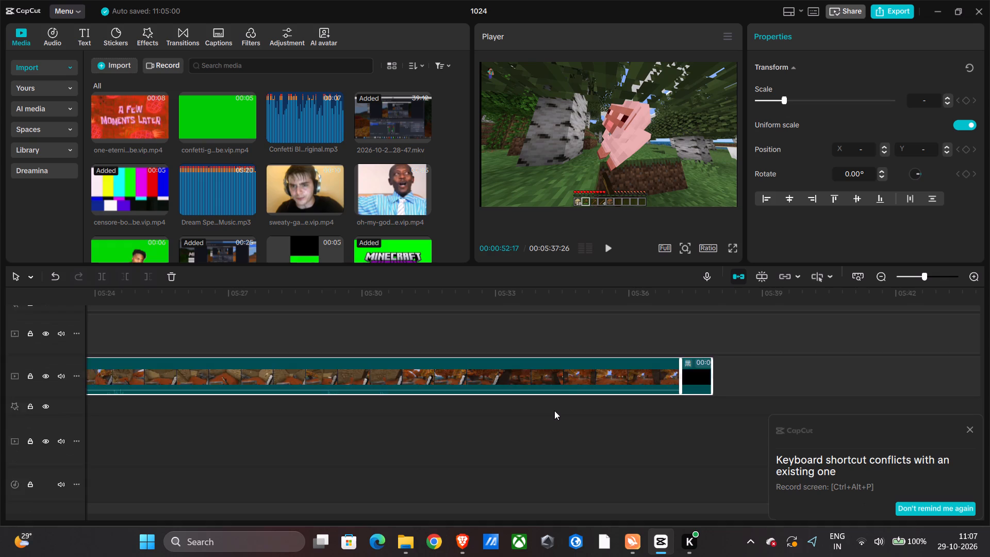
scroll(554, 411, "up", 1)
scroll(554, 411, "down", 1)
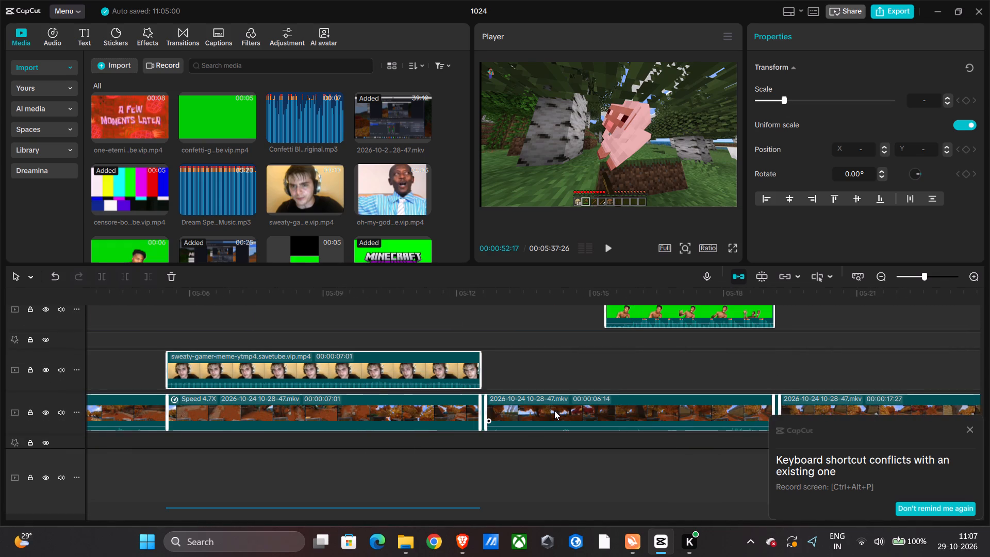
scroll(554, 411, "down", 1)
scroll(554, 411, "right", 20)
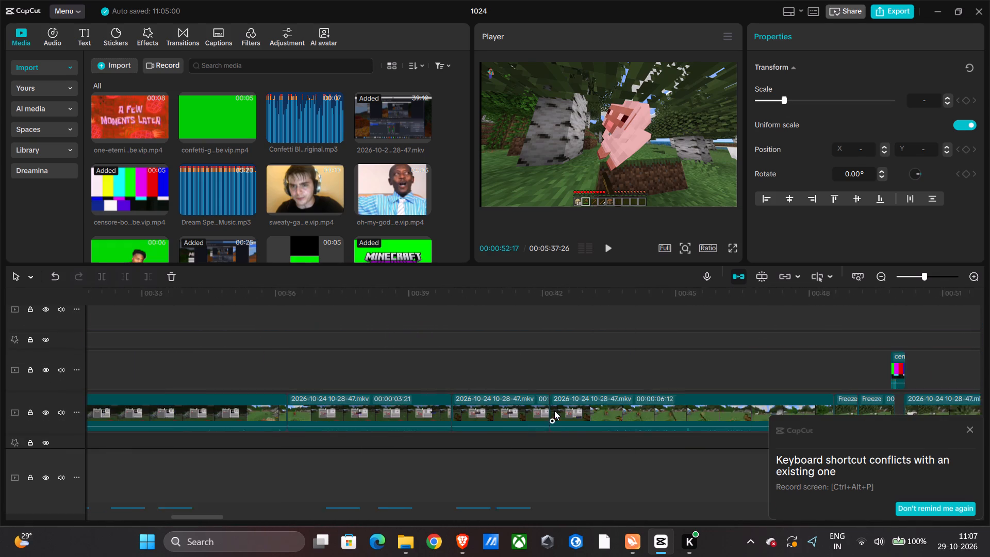
scroll(554, 411, "left", 2)
scroll(554, 411, "right", 1)
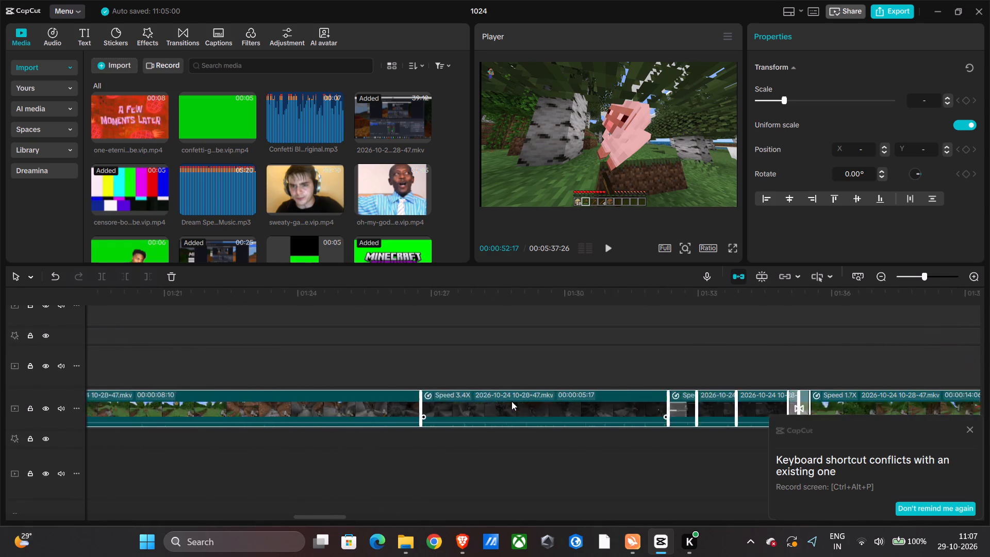
scroll(511, 401, "right", 6)
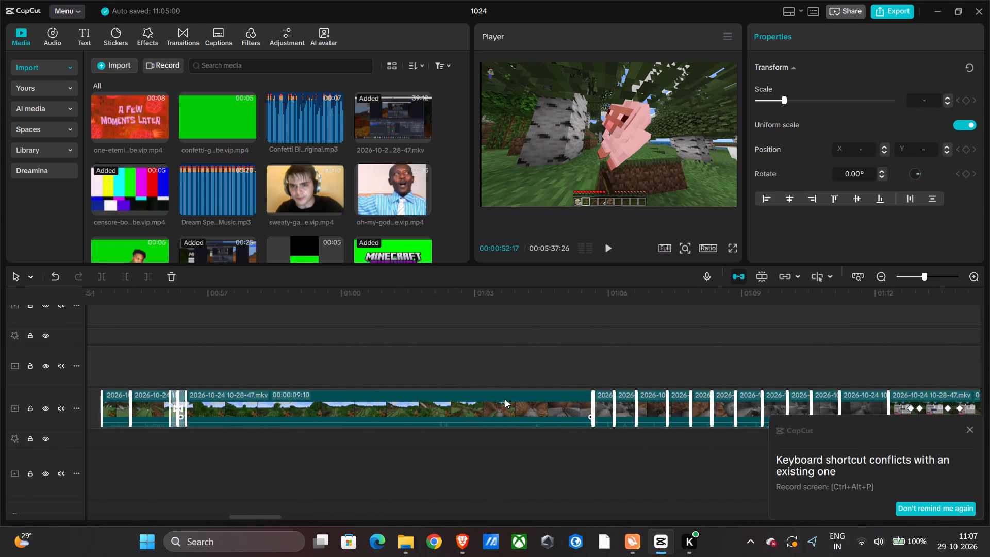
scroll(505, 399, "right", 1)
scroll(505, 399, "left", 1)
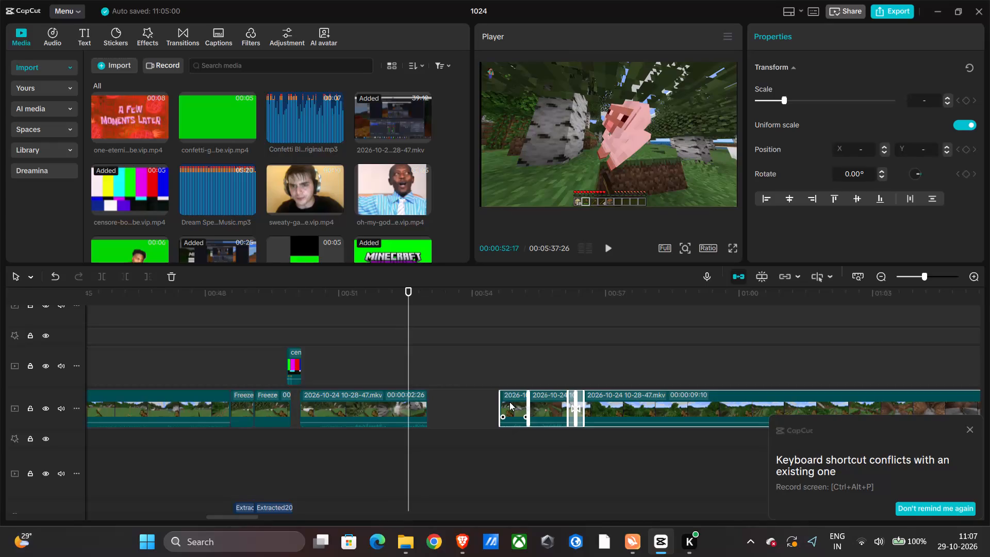
left_click_drag(517, 399, 494, 402)
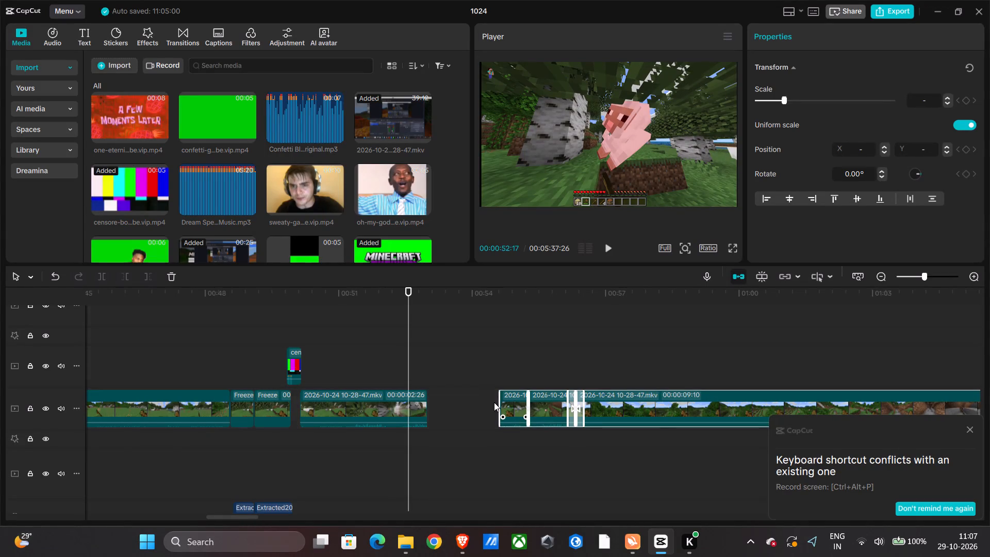
left_click_drag(494, 402, 453, 400)
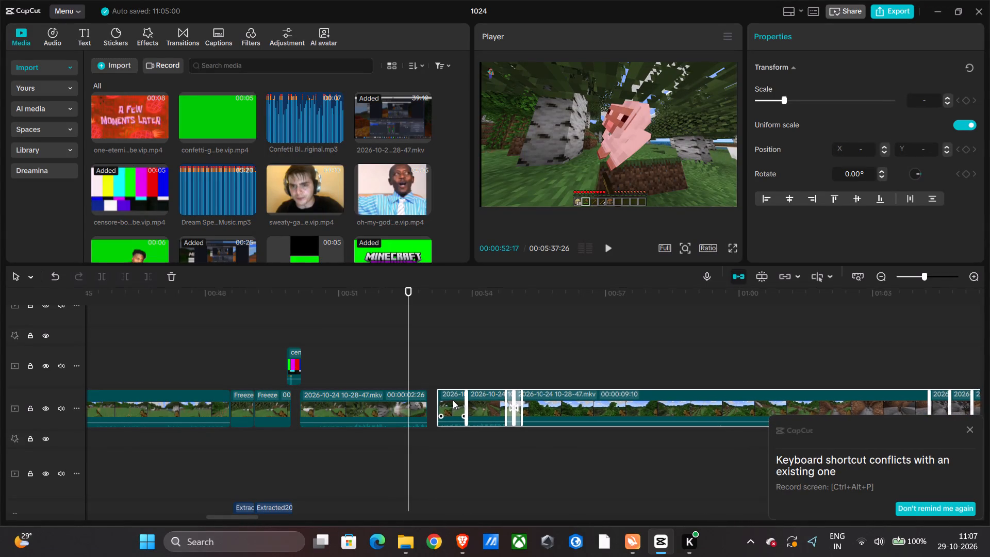
left_click_drag(453, 400, 444, 401)
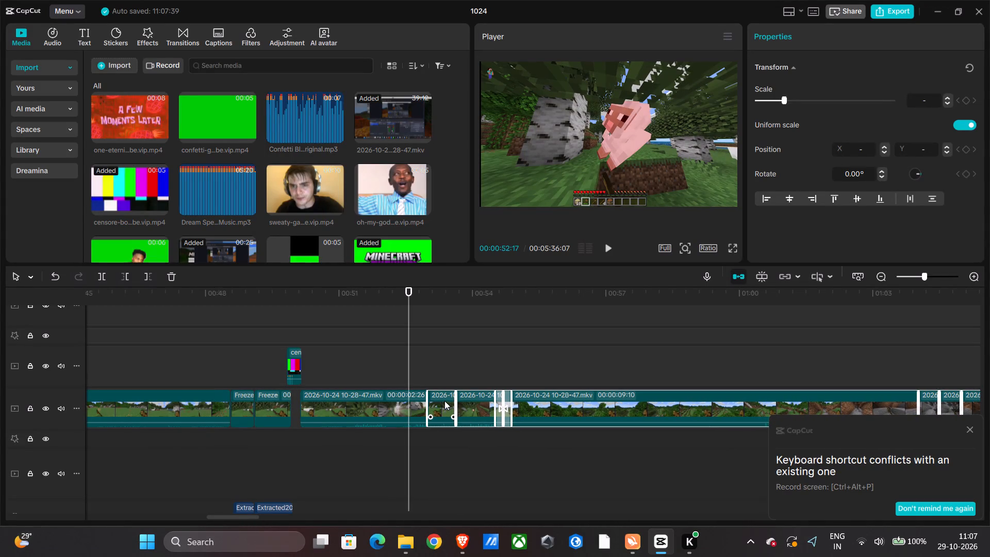
Play the join after the 00:00:02:26 gameplay clip full screen, starting from about 00:00:52.
left_click(400, 364)
key("space")
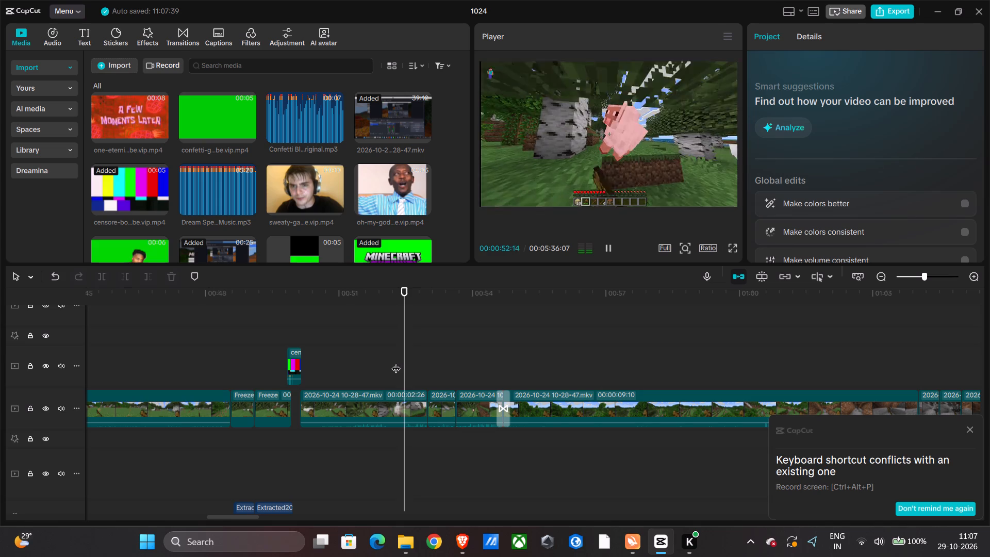
left_click(732, 251)
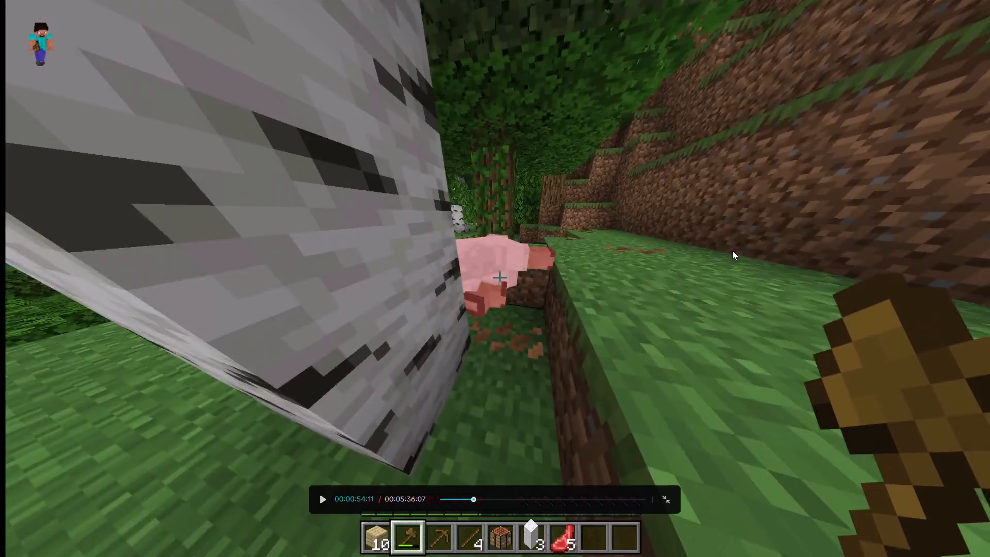
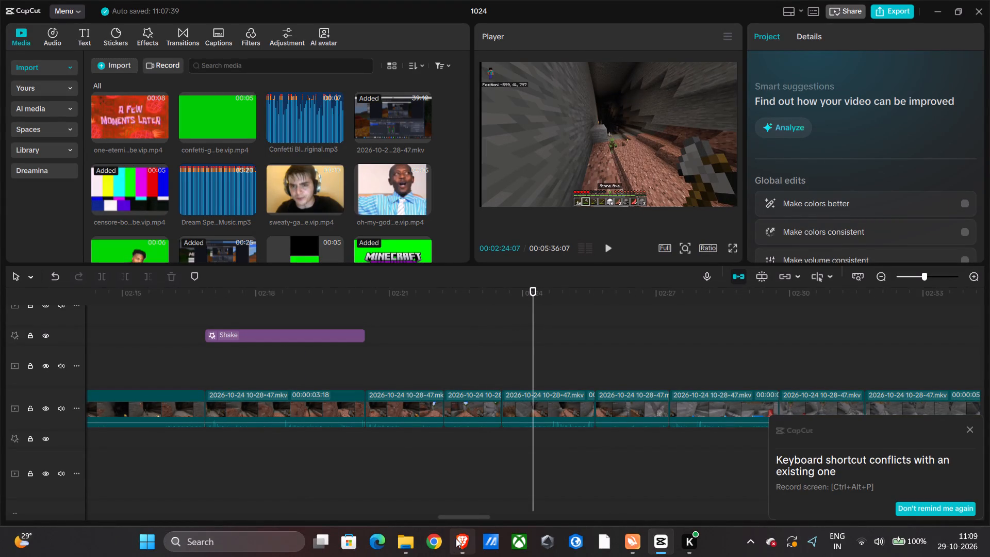
Search the sound effects library for "fart".
left_click(51, 37)
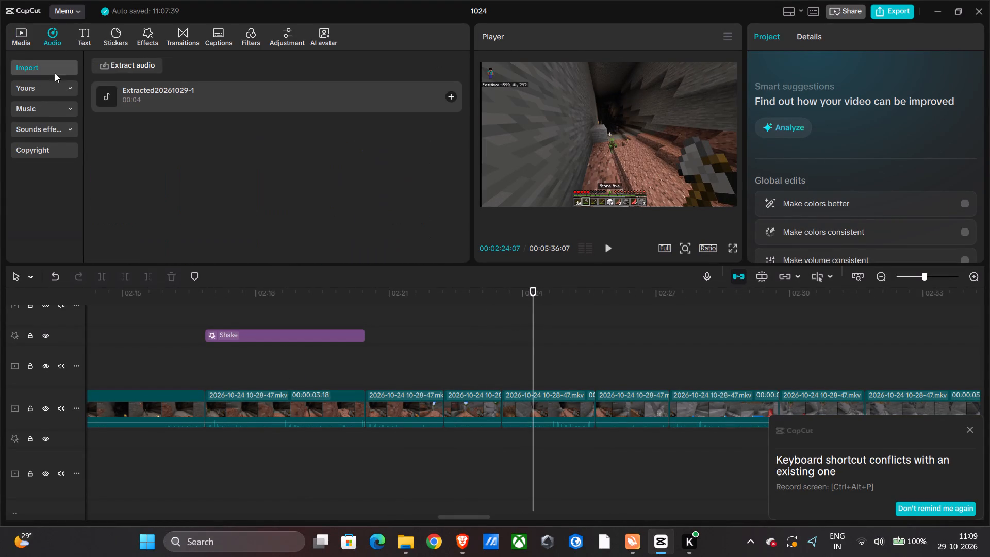
left_click(52, 145)
left_click(51, 129)
left_click(155, 69)
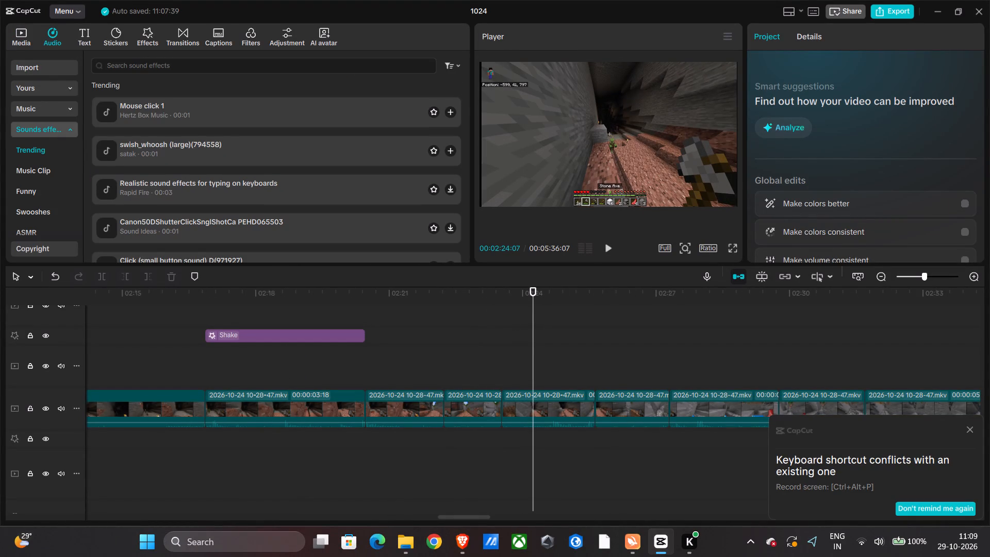
type("fa")
type("ry")
key("BackSpace")
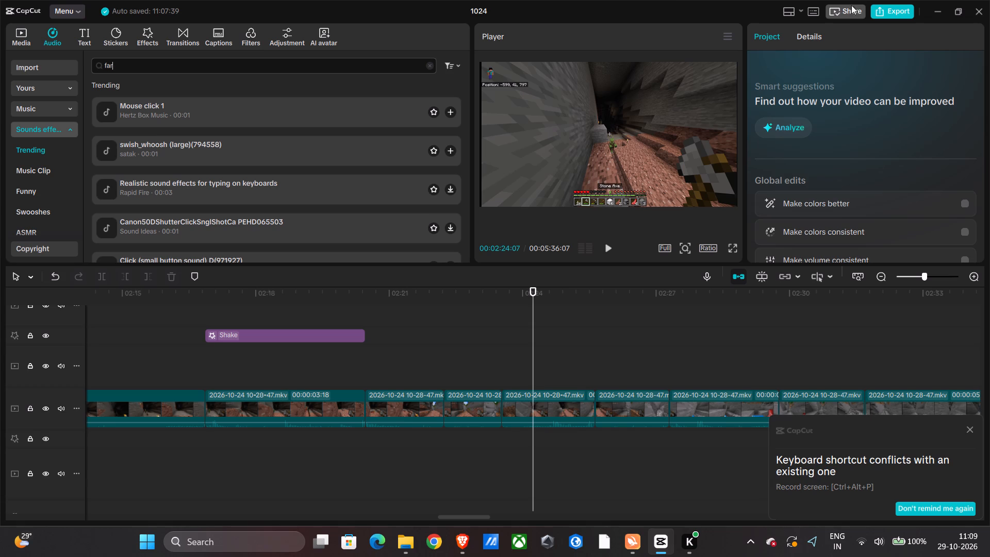
key("t")
key("Return")
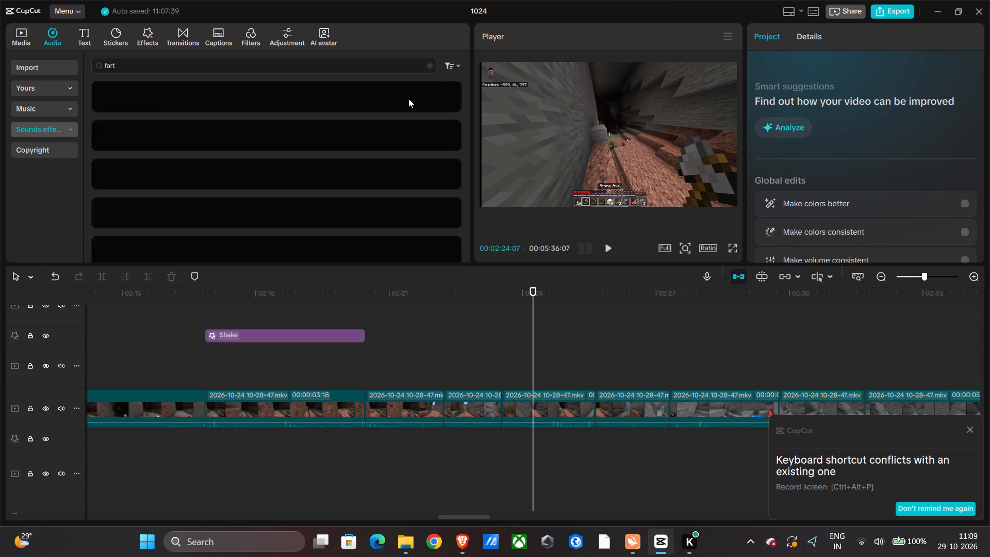
Preview the sounds Fart Sound Cartoon, Farting into a microphone, Fart, and Fart sound, short 12.
left_click(310, 84)
left_click(310, 92)
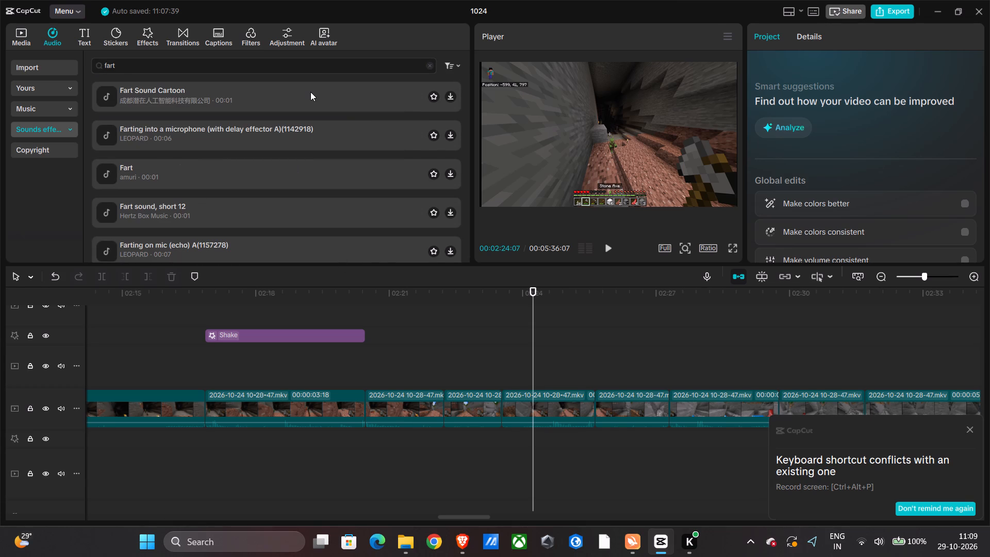
left_click(152, 107)
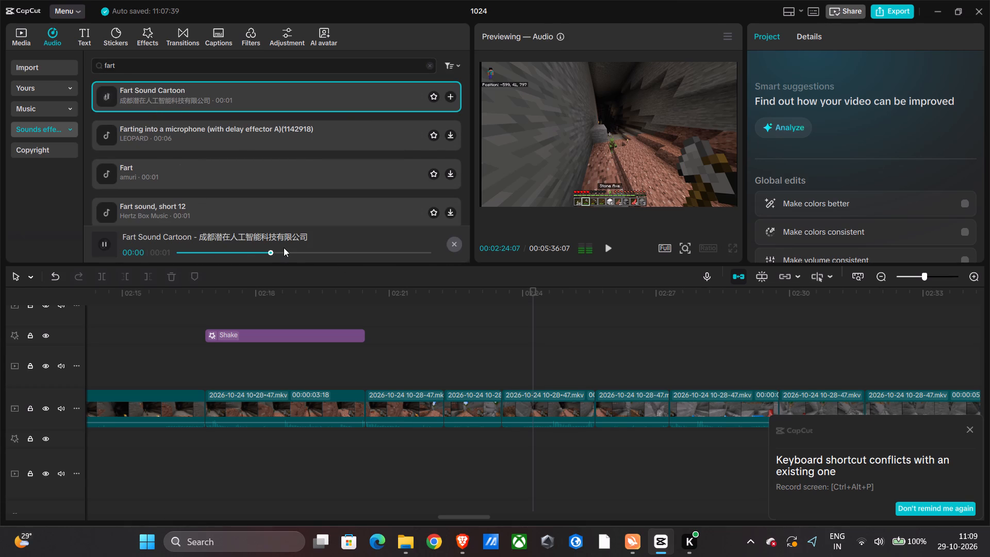
key("space")
left_click(320, 125)
left_click(317, 132)
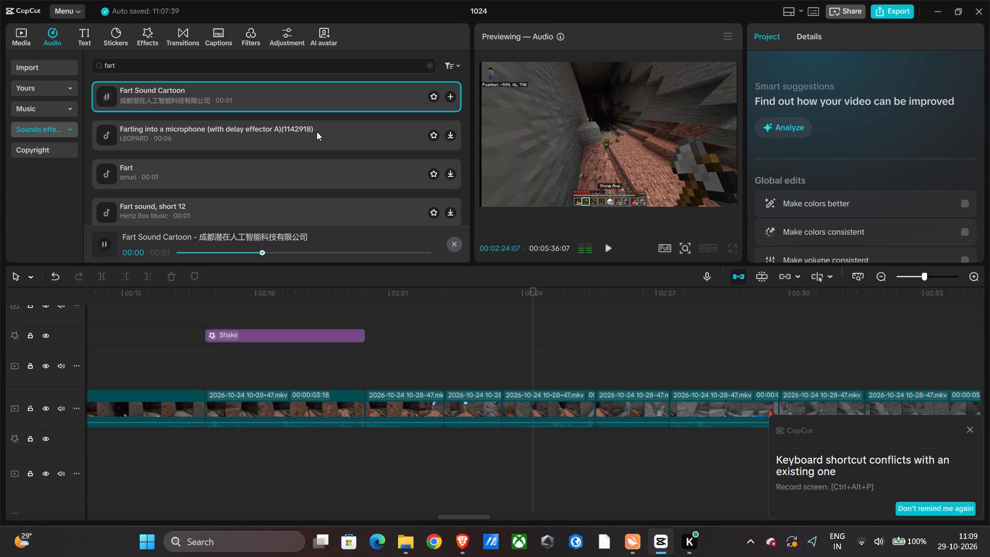
left_click(261, 139)
double_click(245, 137)
left_click(245, 136)
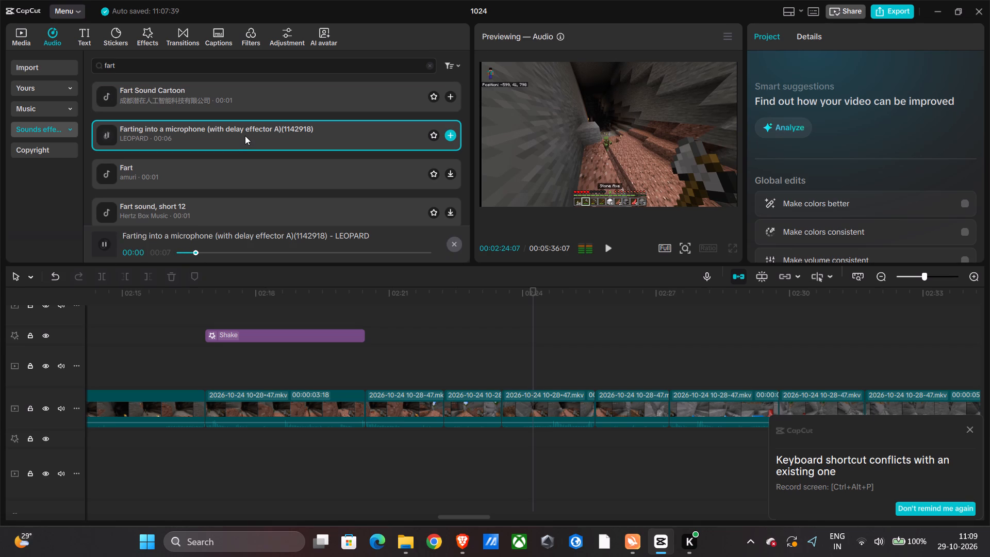
left_click(235, 166)
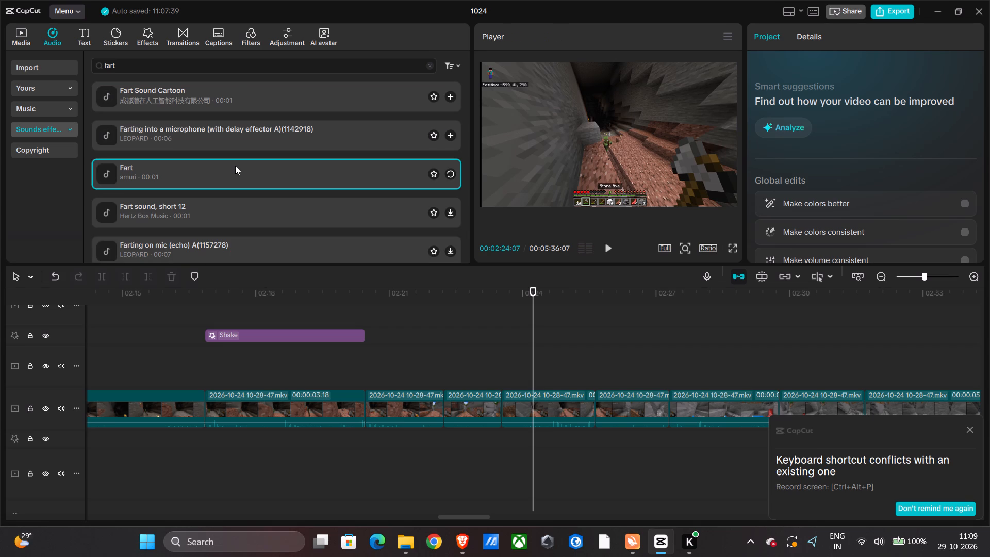
left_click(235, 166)
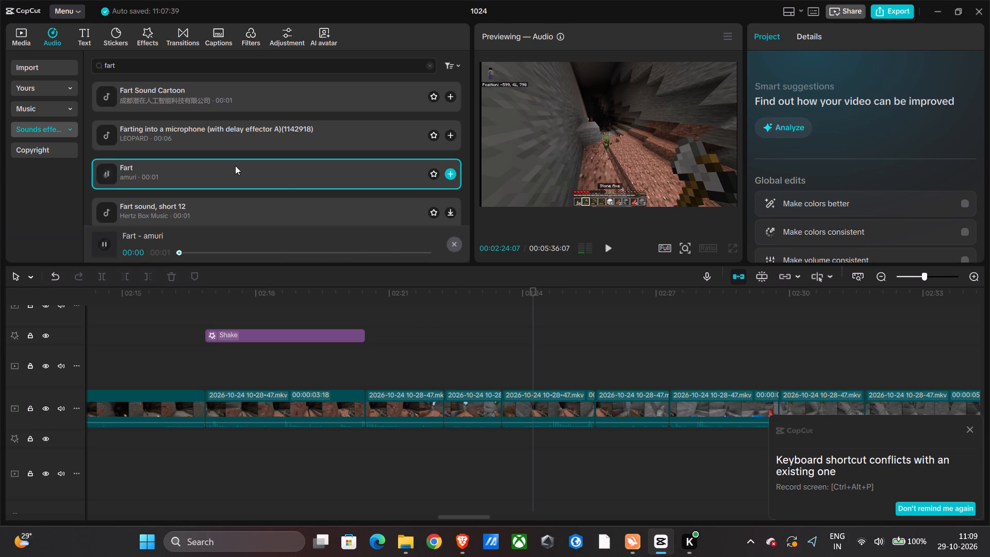
left_click(382, 171)
left_click(369, 176)
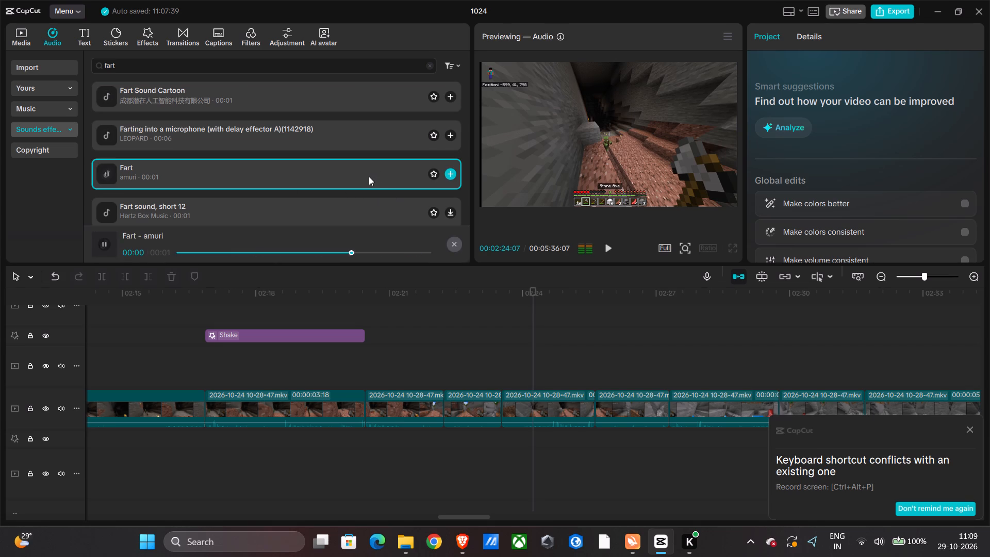
scroll(295, 201, "down", 1)
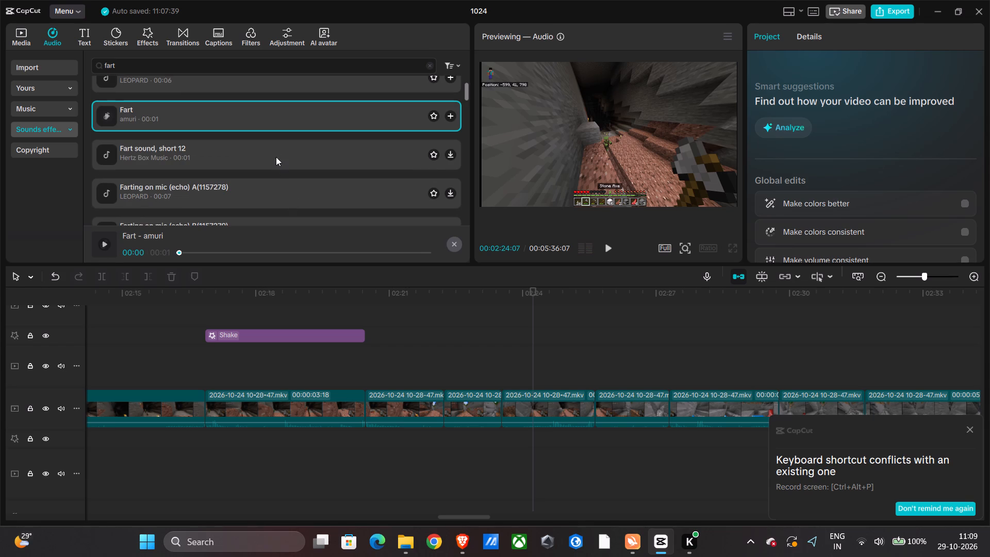
left_click(274, 150)
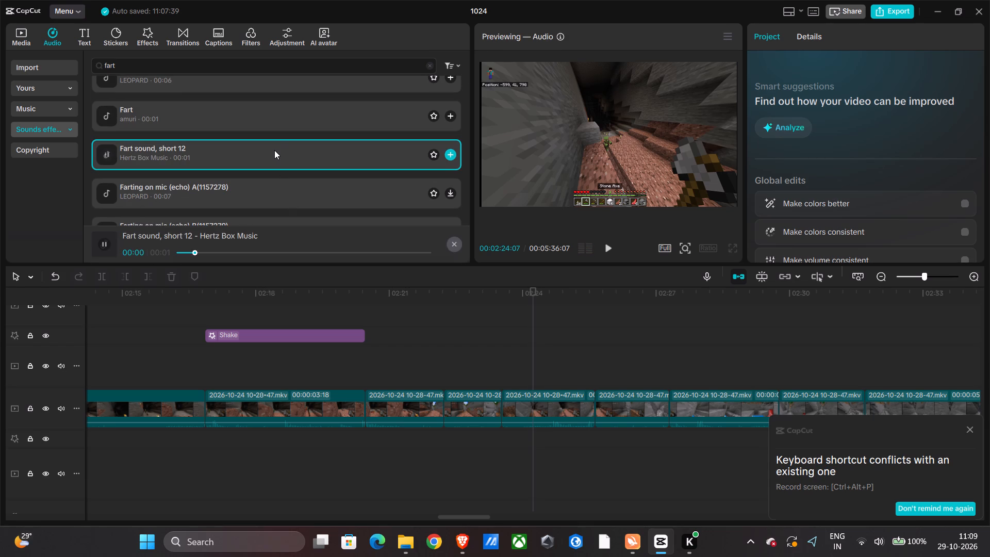
scroll(293, 149, "up", 1)
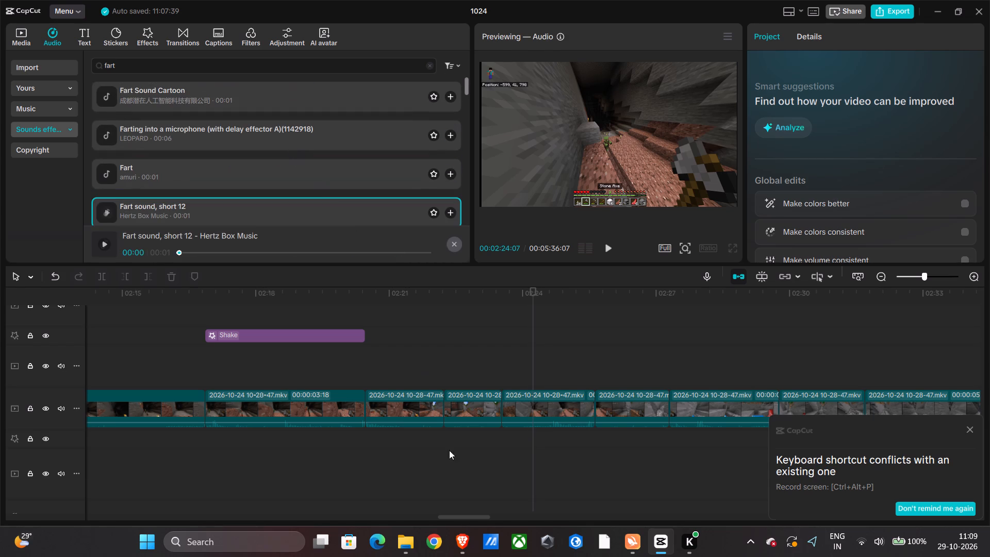
Switch to the YouTube page in Brave and replace the old search with one for "fart meme".
left_click(465, 539)
left_click(539, 0)
left_click(603, 0)
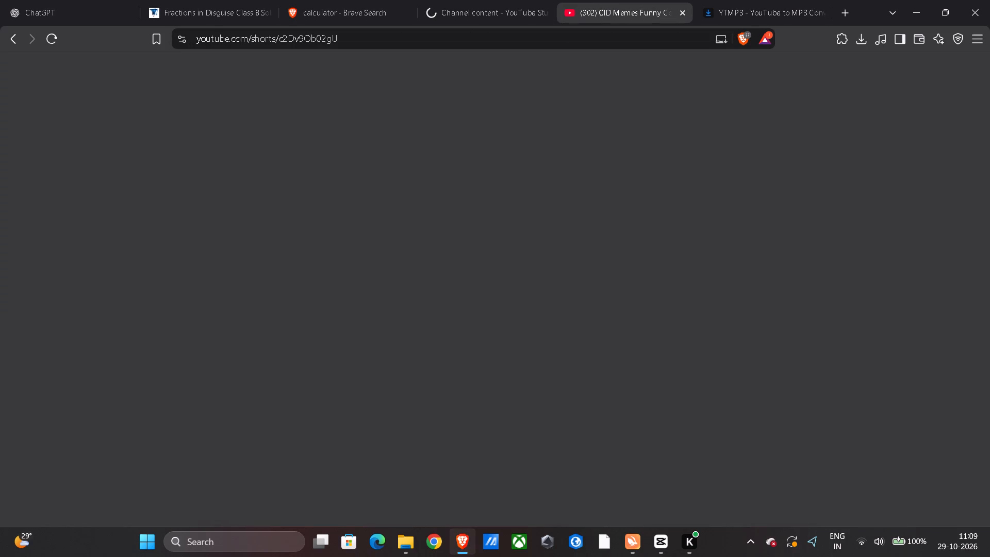
left_click(515, 60)
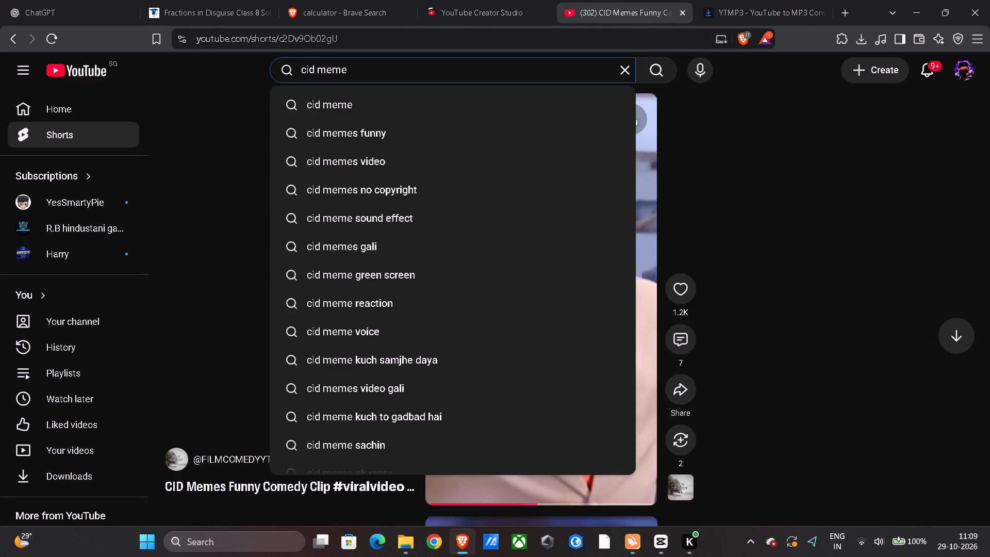
key("BackSpace")
key("BackSpace")
key("BackSpace")
key("BackSpace")
key("BackSpace")
key("BackSpace")
key("BackSpace")
key("BackSpace")
key("BackSpace")
key("BackSpace")
key("BackSpace")
key("BackSpace")
key("BackSpace")
key("BackSpace")
key("BackSpace")
key("BackSpace")
key("BackSpace")
key("BackSpace")
key("BackSpace")
key("BackSpace")
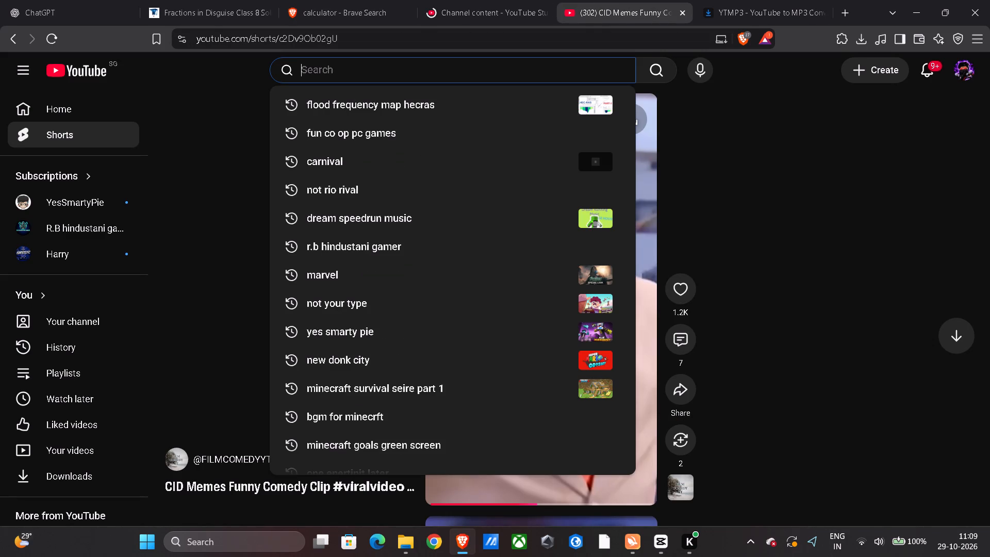
type("fartmme")
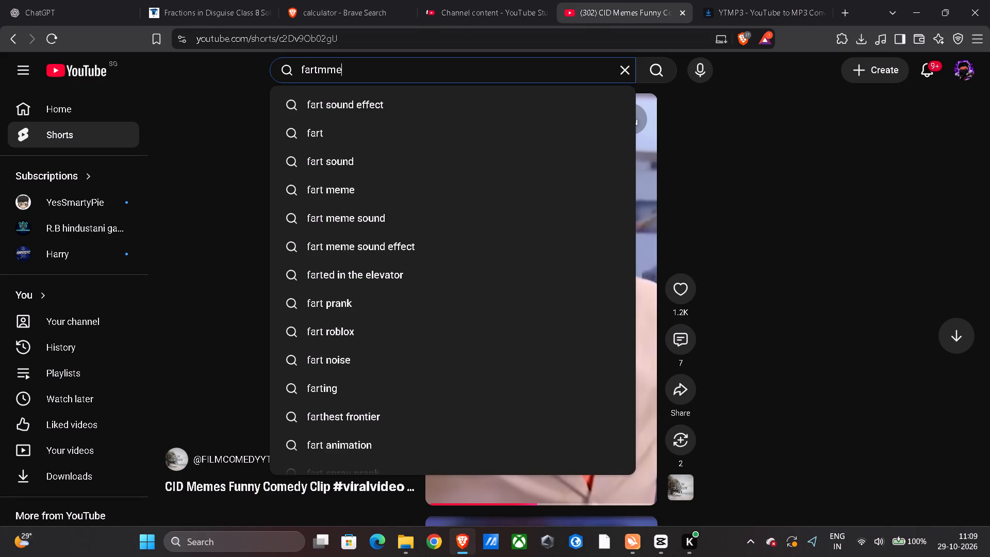
key("BackSpace")
key("BackSpace")
key("BackSpace")
key("BackSpace")
type("t meme")
key("Return")
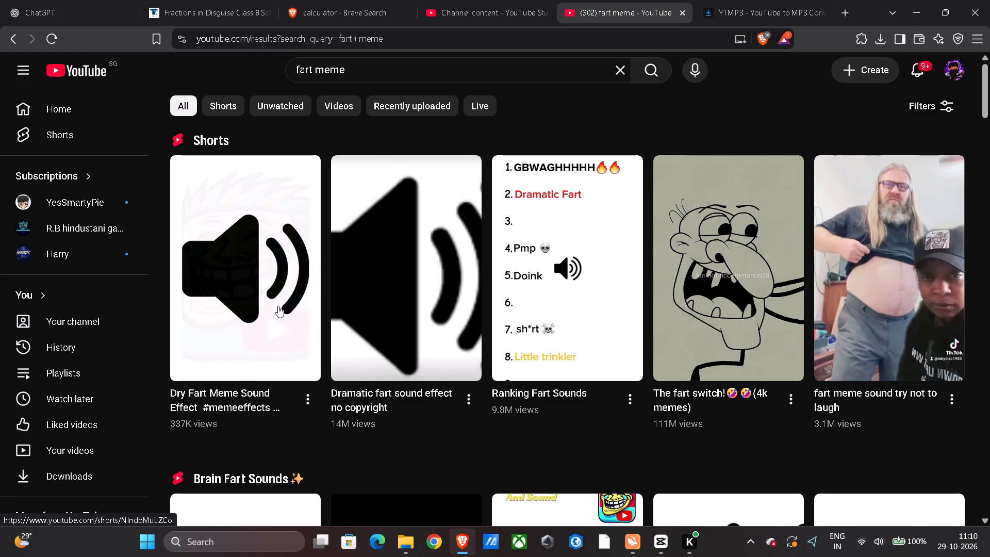
Open the "Dry Fart Meme Sound Effect" short, pause it and copy its share link.
left_click(278, 306)
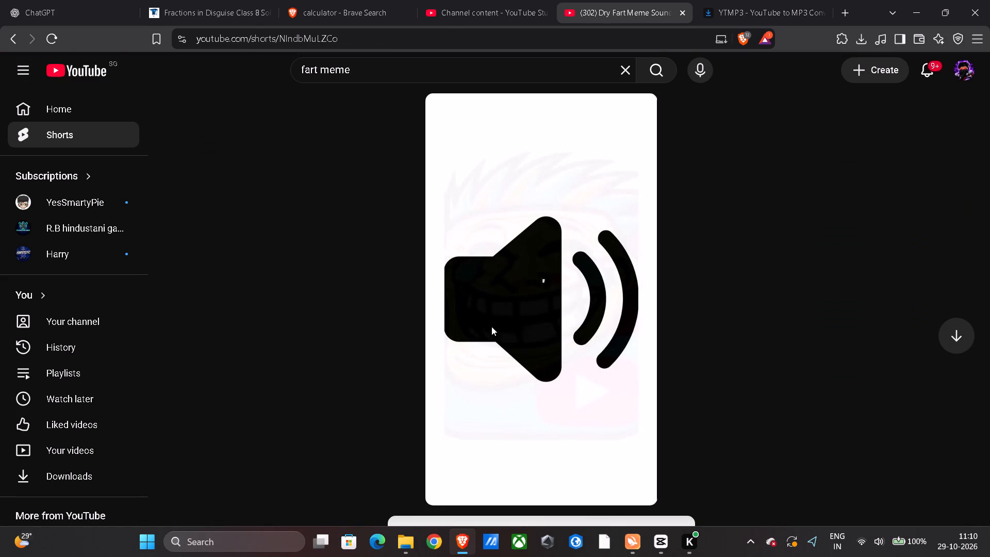
left_click(490, 329)
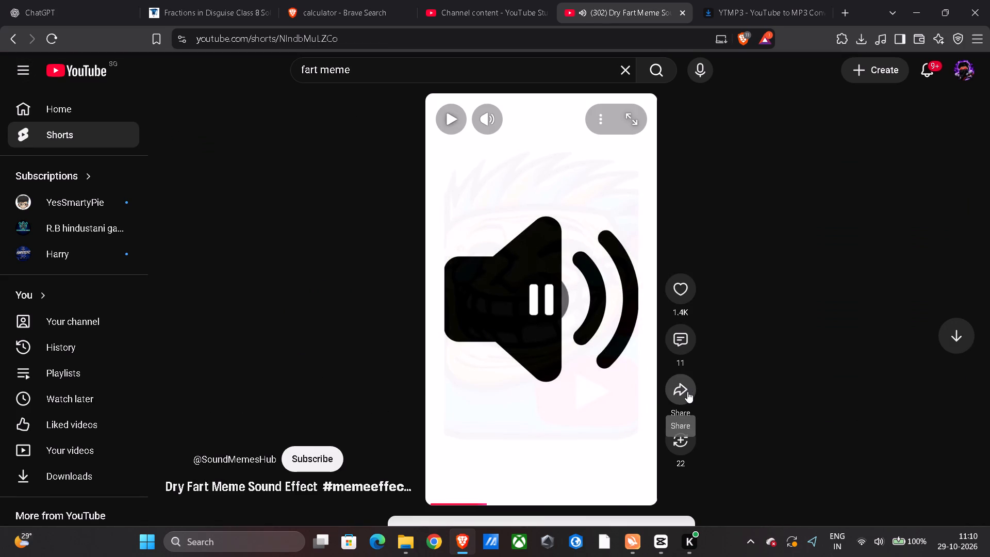
left_click_drag(687, 392, 692, 396)
left_click(599, 326)
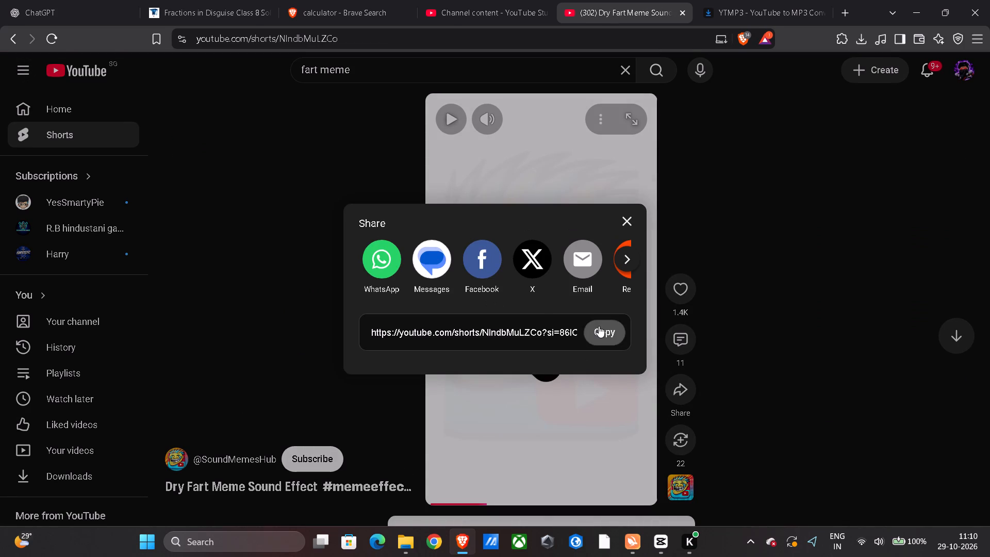
left_click(626, 218)
Convert the copied short's link to MP3 on the YTMP3 site and download the file.
left_click(765, 0)
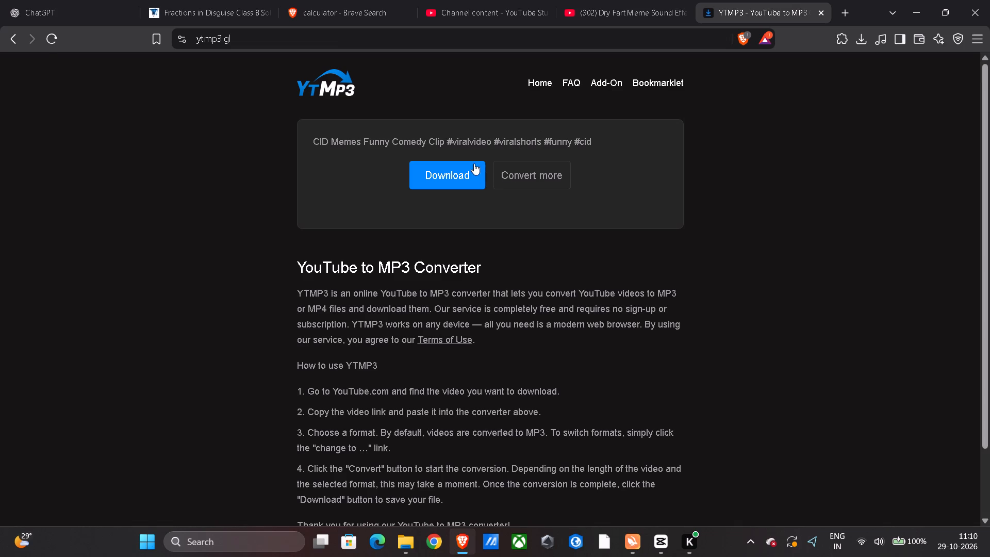
left_click(512, 170)
key("ctrl+v")
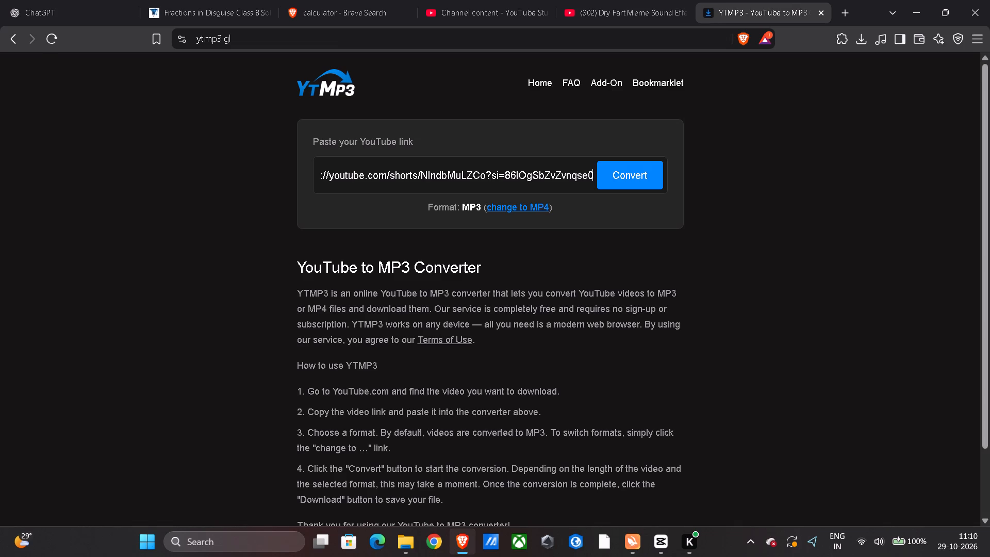
left_click(625, 162)
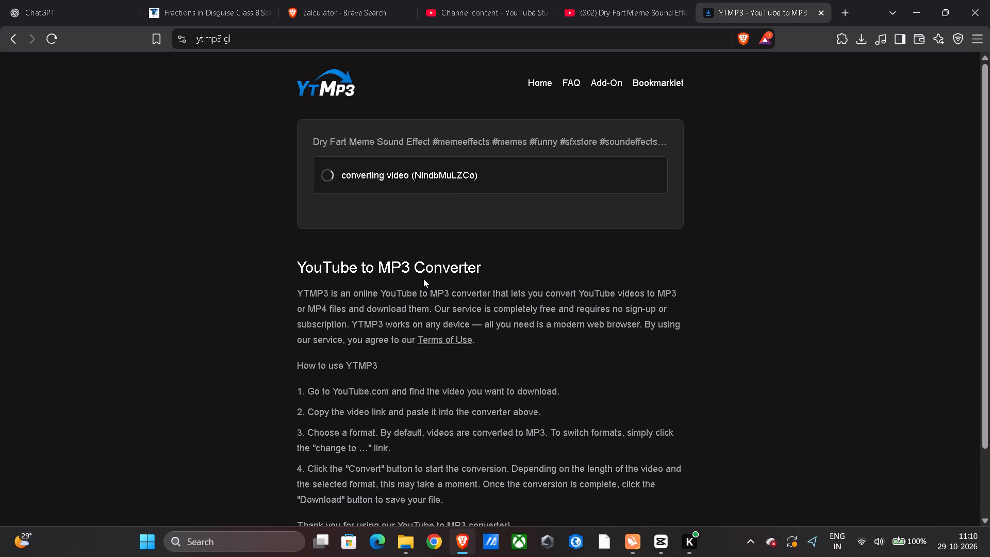
left_click(445, 174)
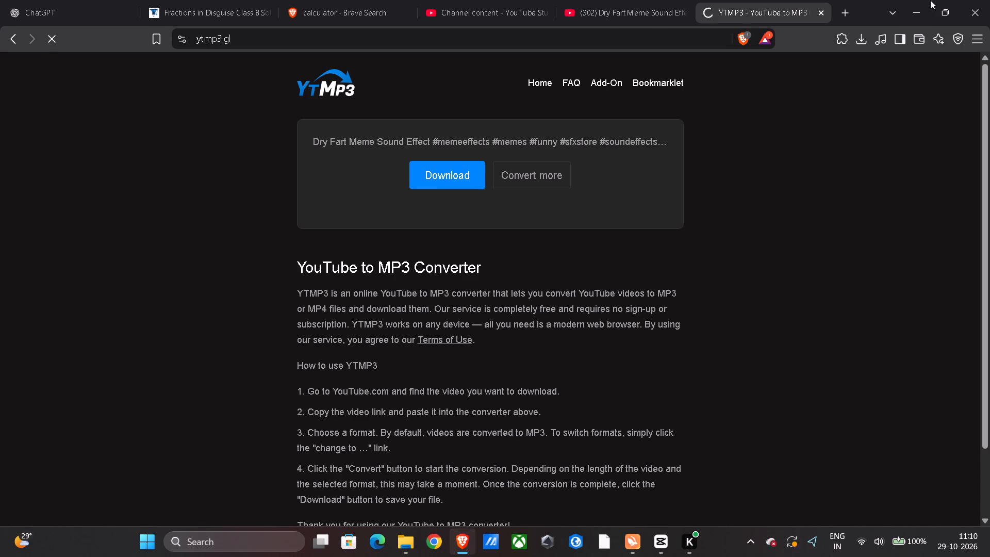